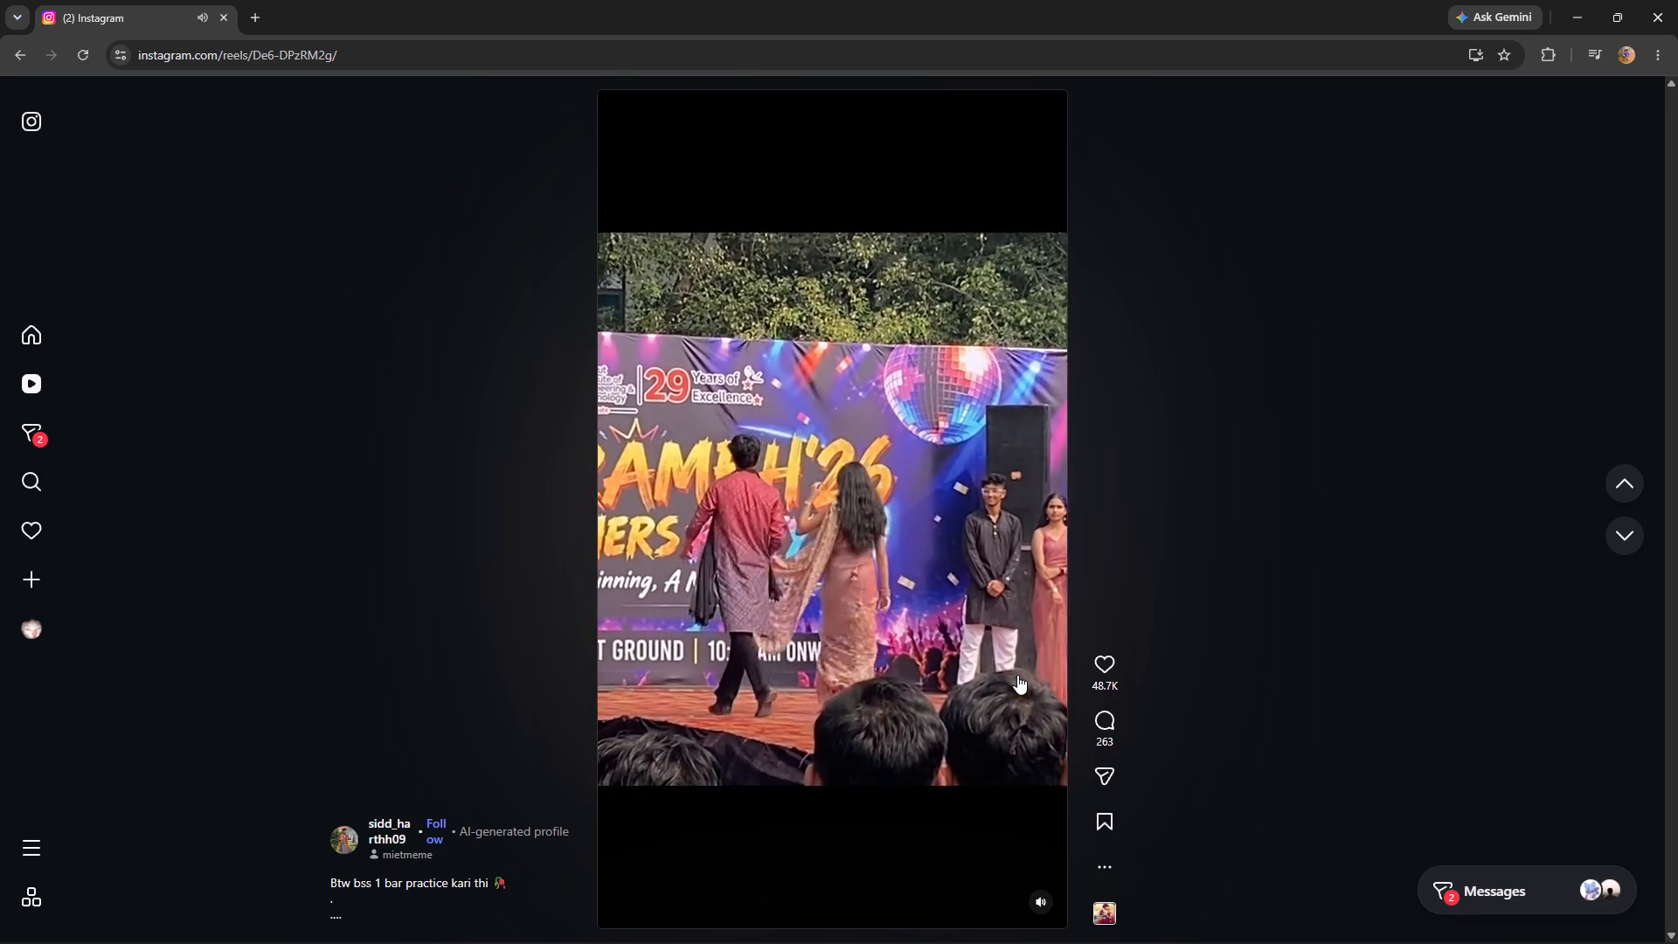
Open the comments of the current dance reel to read them.
left_click(1104, 708)
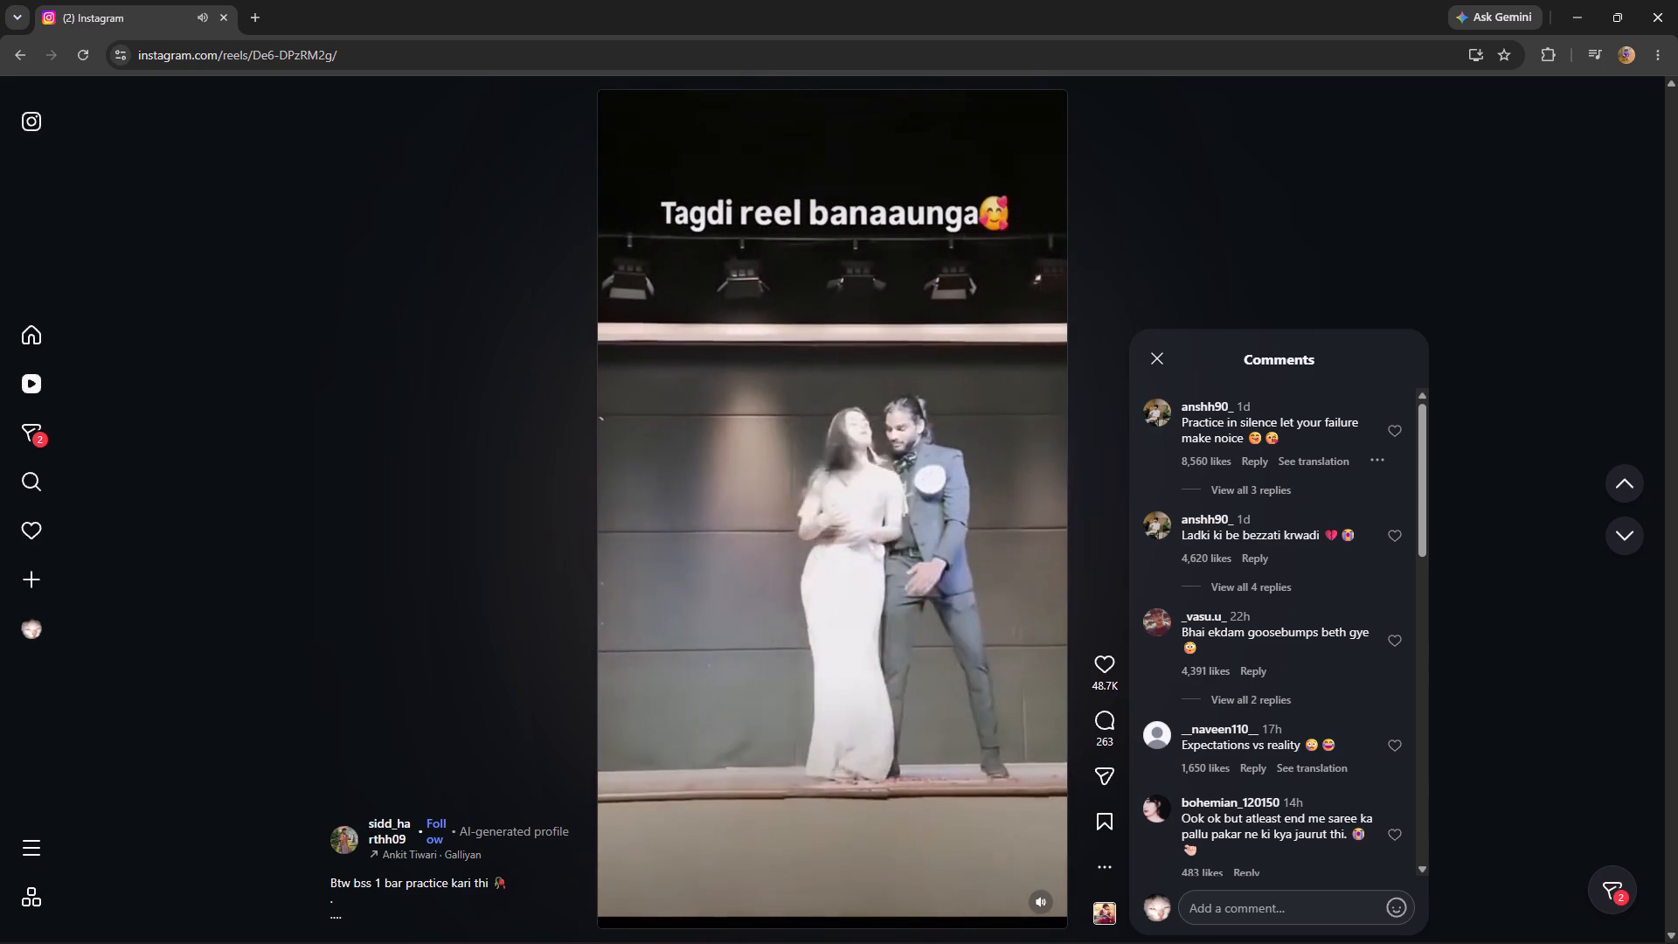
Like the first three comments under the current reel, then close the comments.
left_click_drag(1184, 427, 1336, 445)
left_click(1336, 440)
left_click(1390, 429)
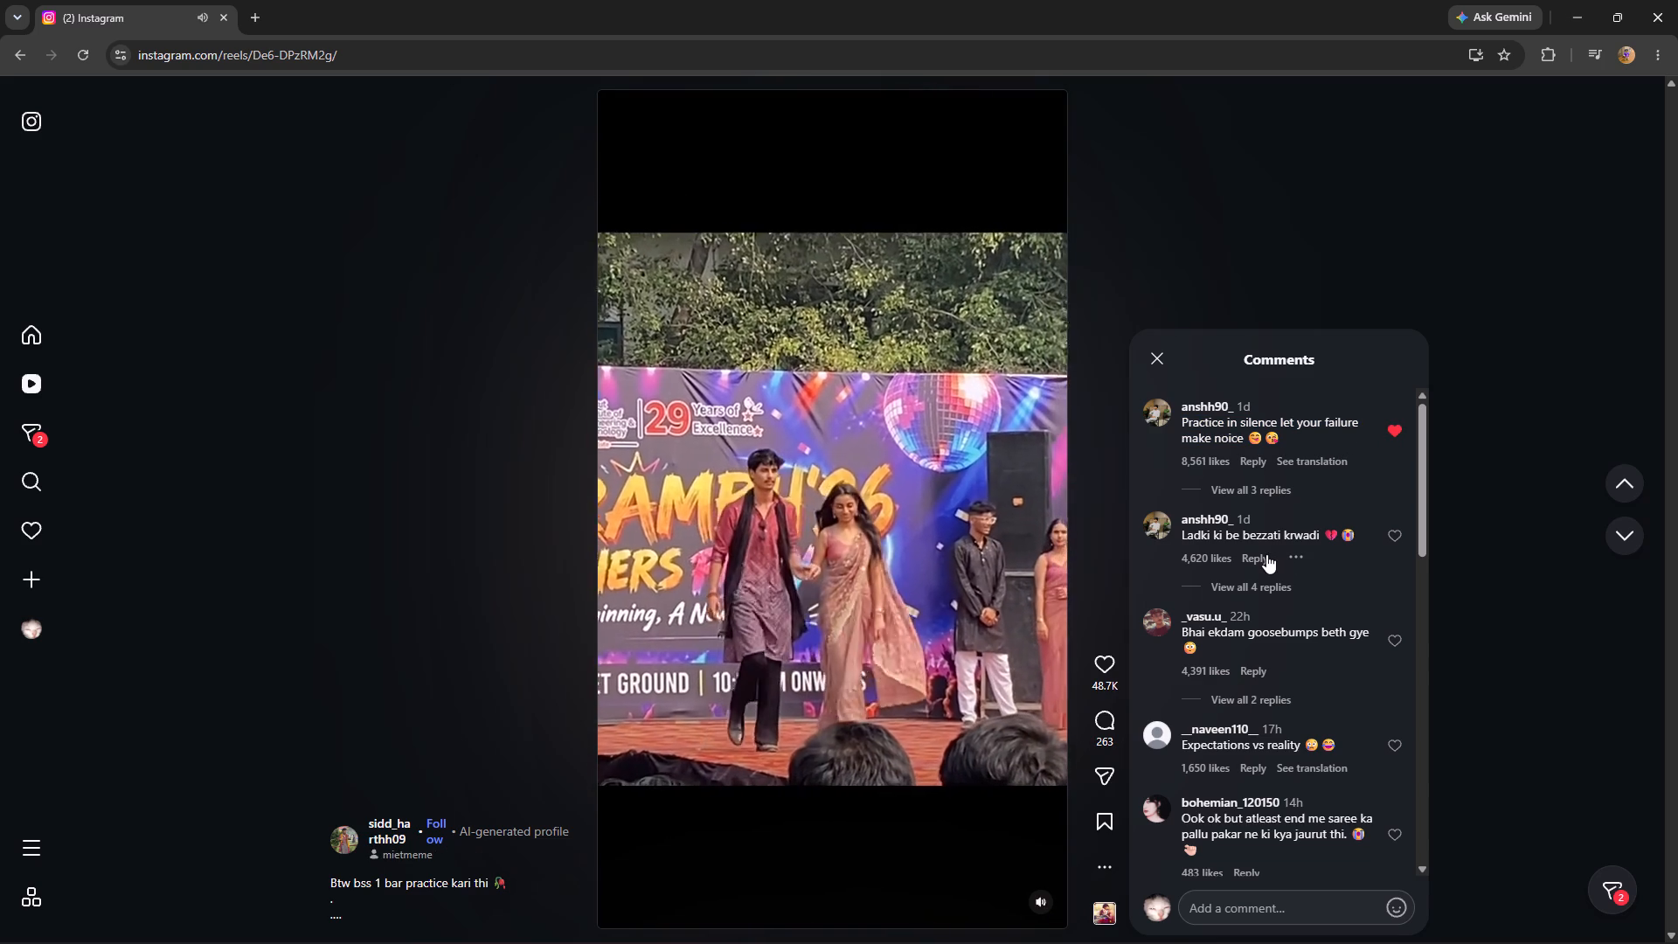
left_click(1397, 534)
scroll(1347, 643, "down", 1)
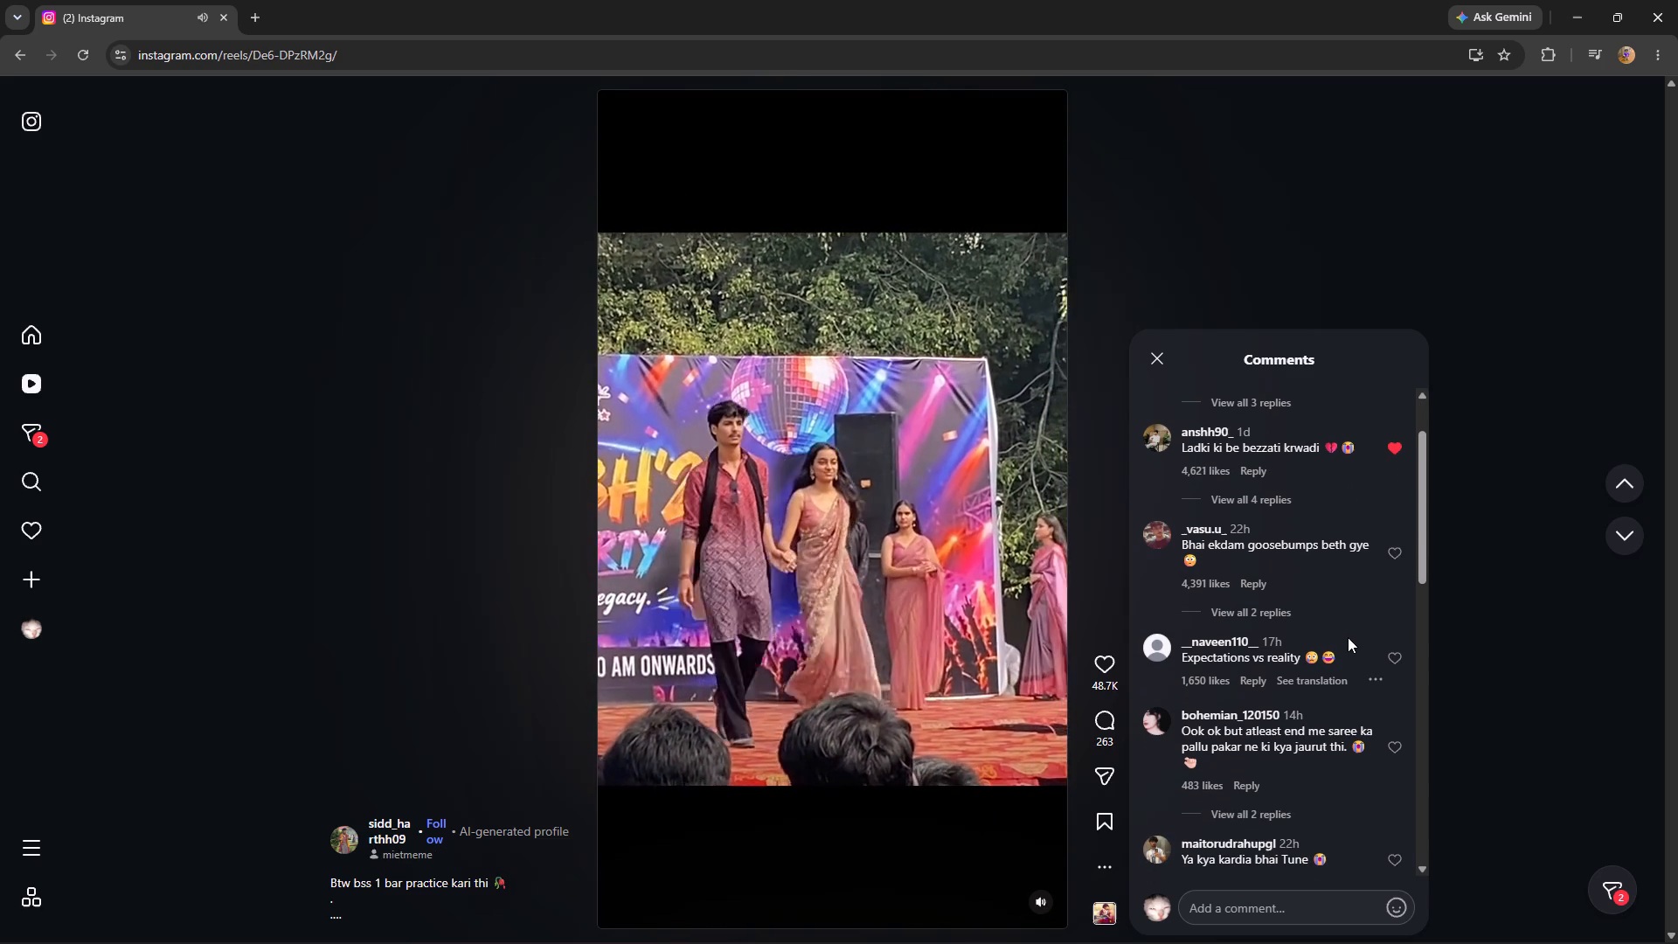
left_click(1396, 555)
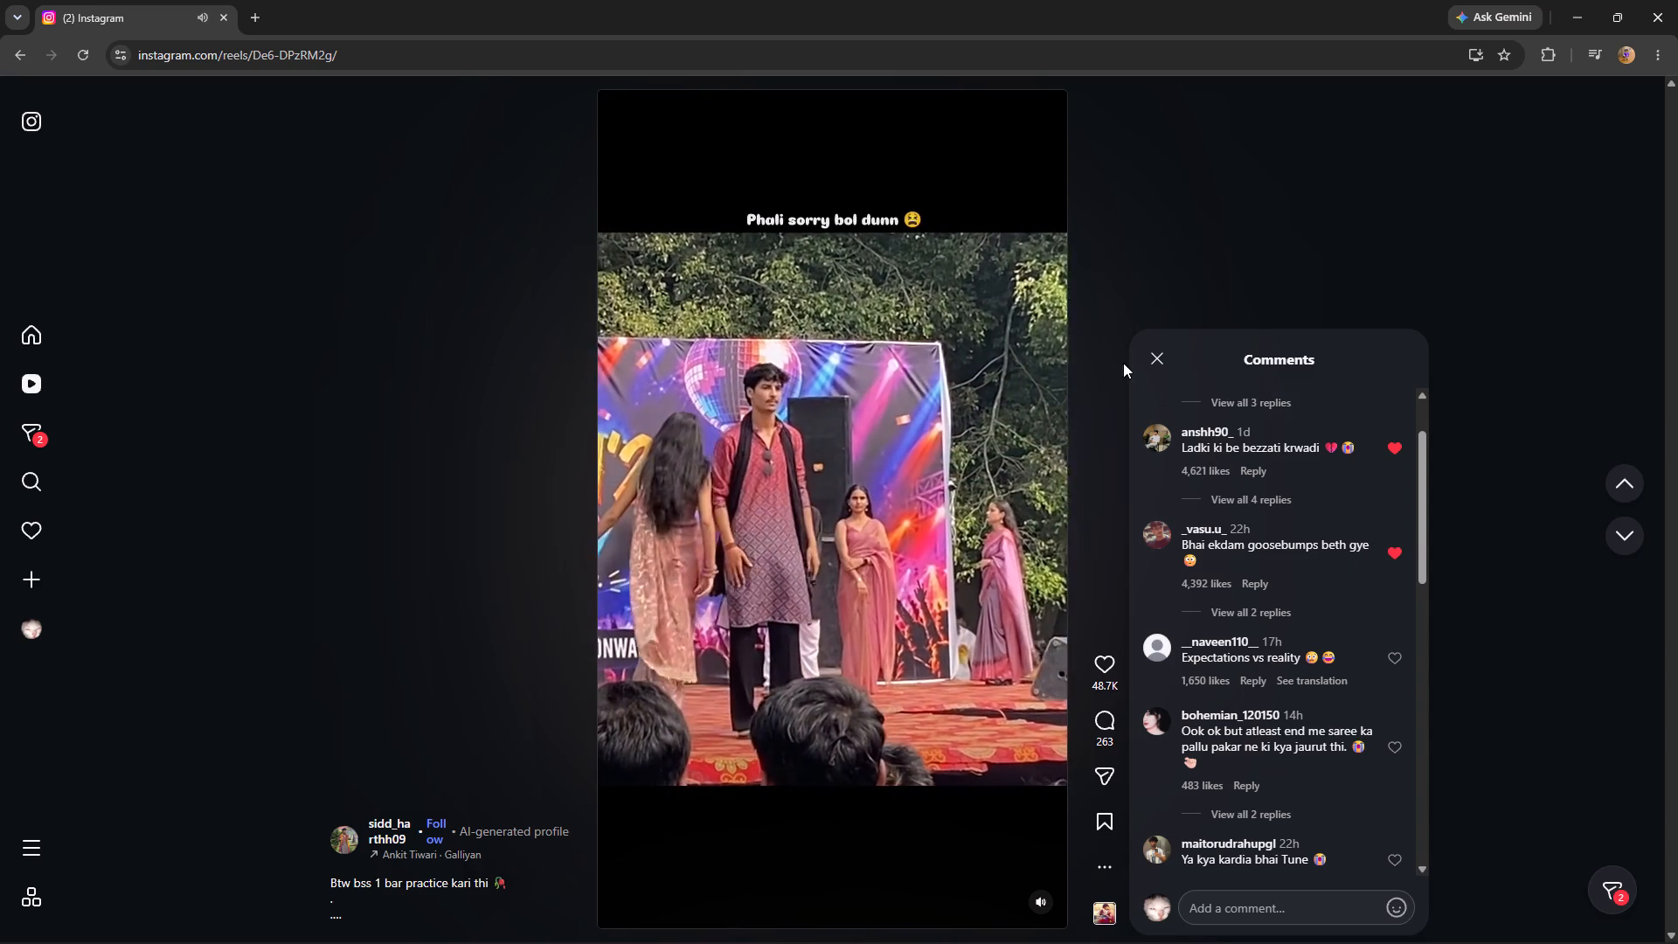
left_click(1162, 359)
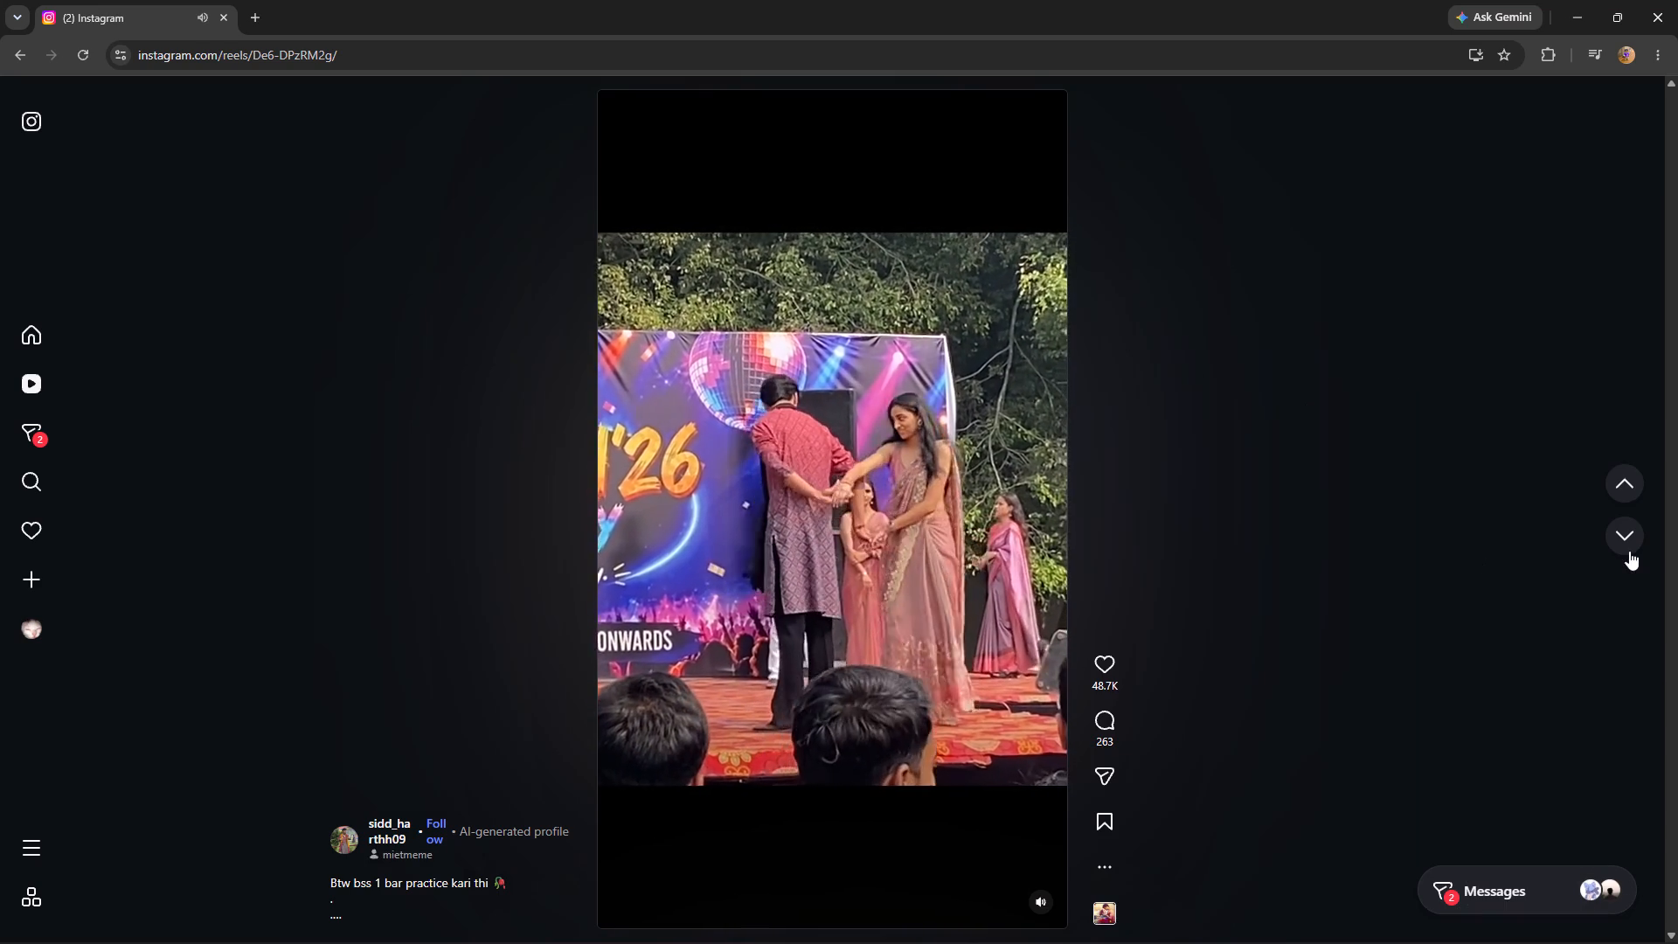
Advance to the next reel, like it and pause its playback.
left_click(1628, 543)
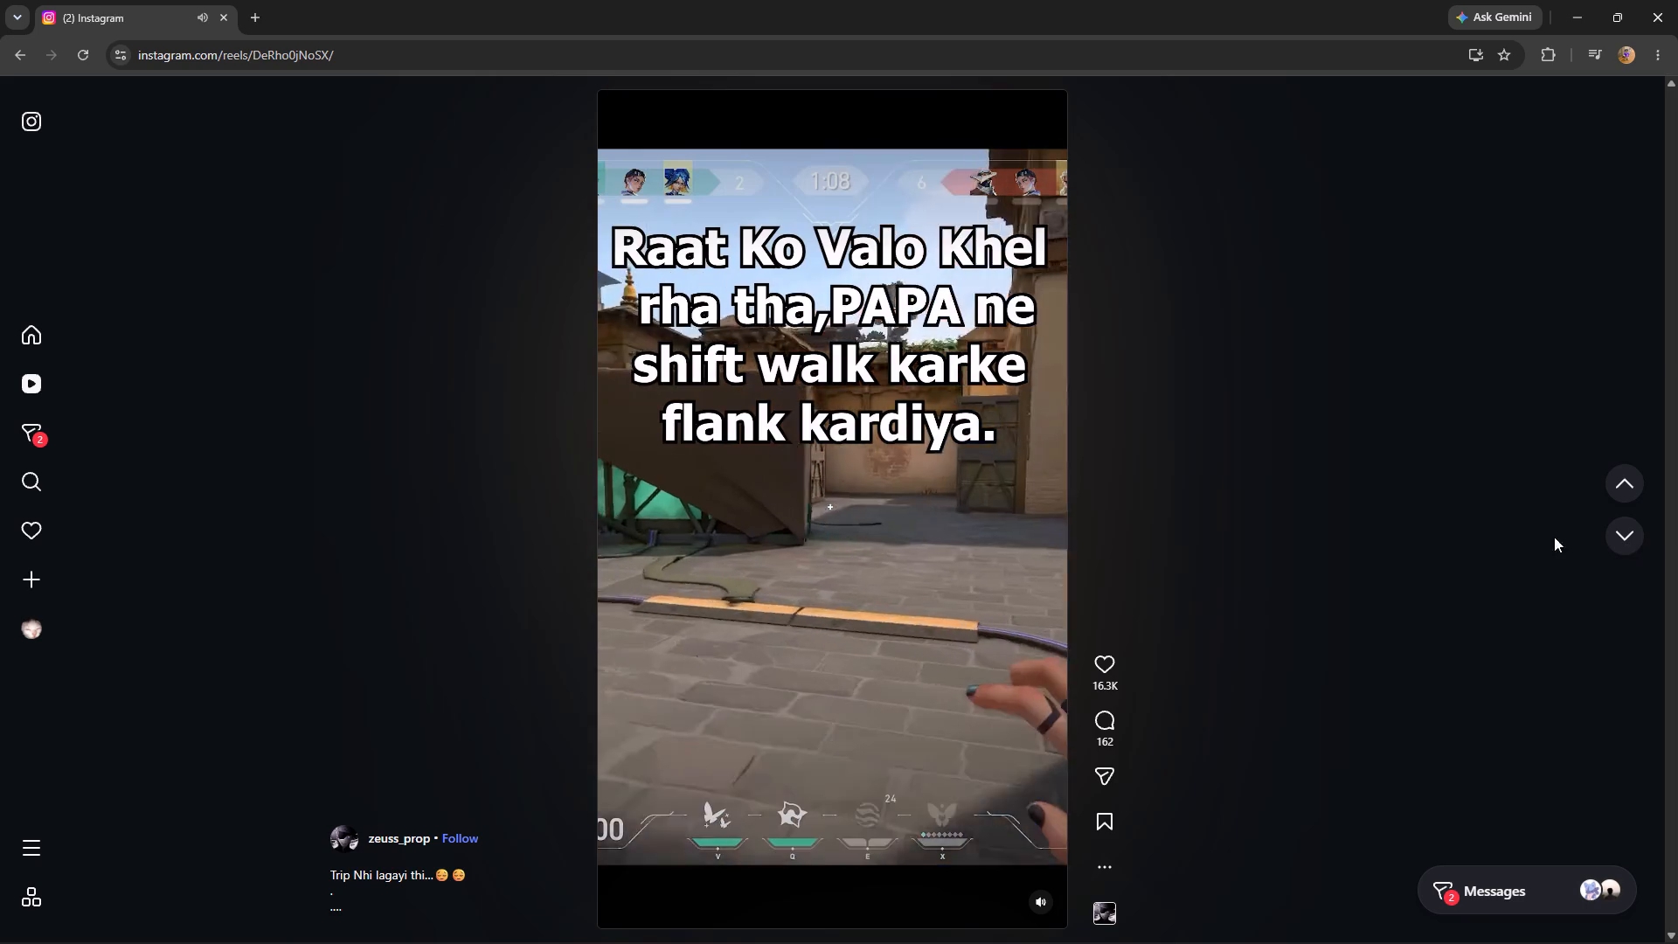
left_click(1106, 658)
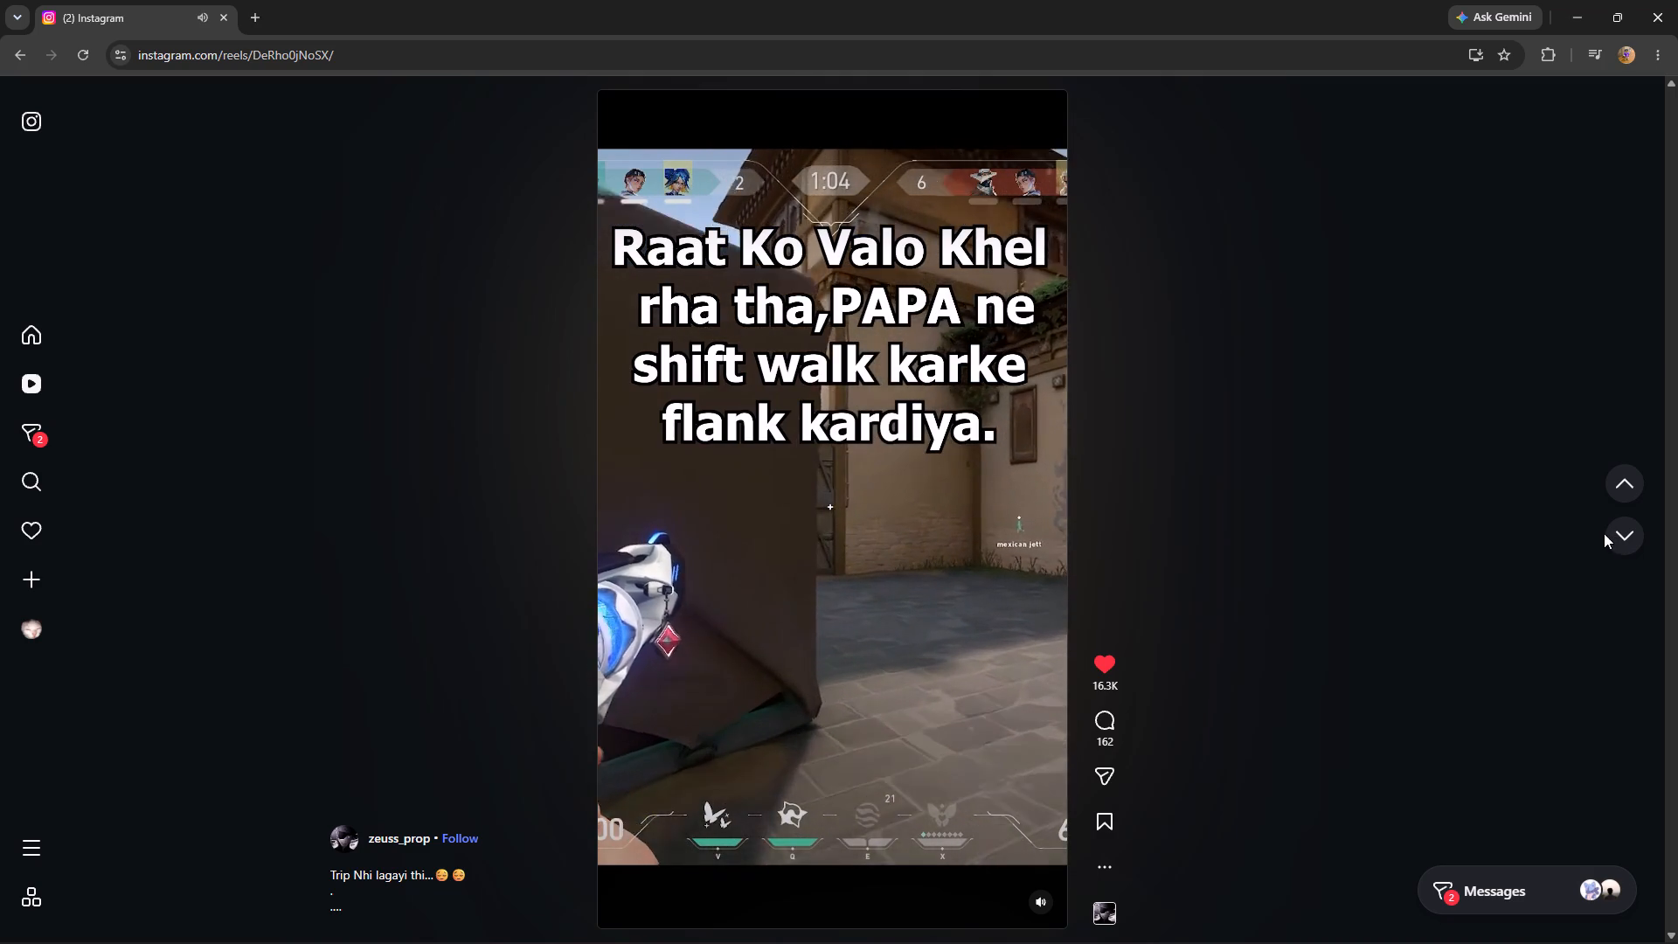
left_click(995, 596)
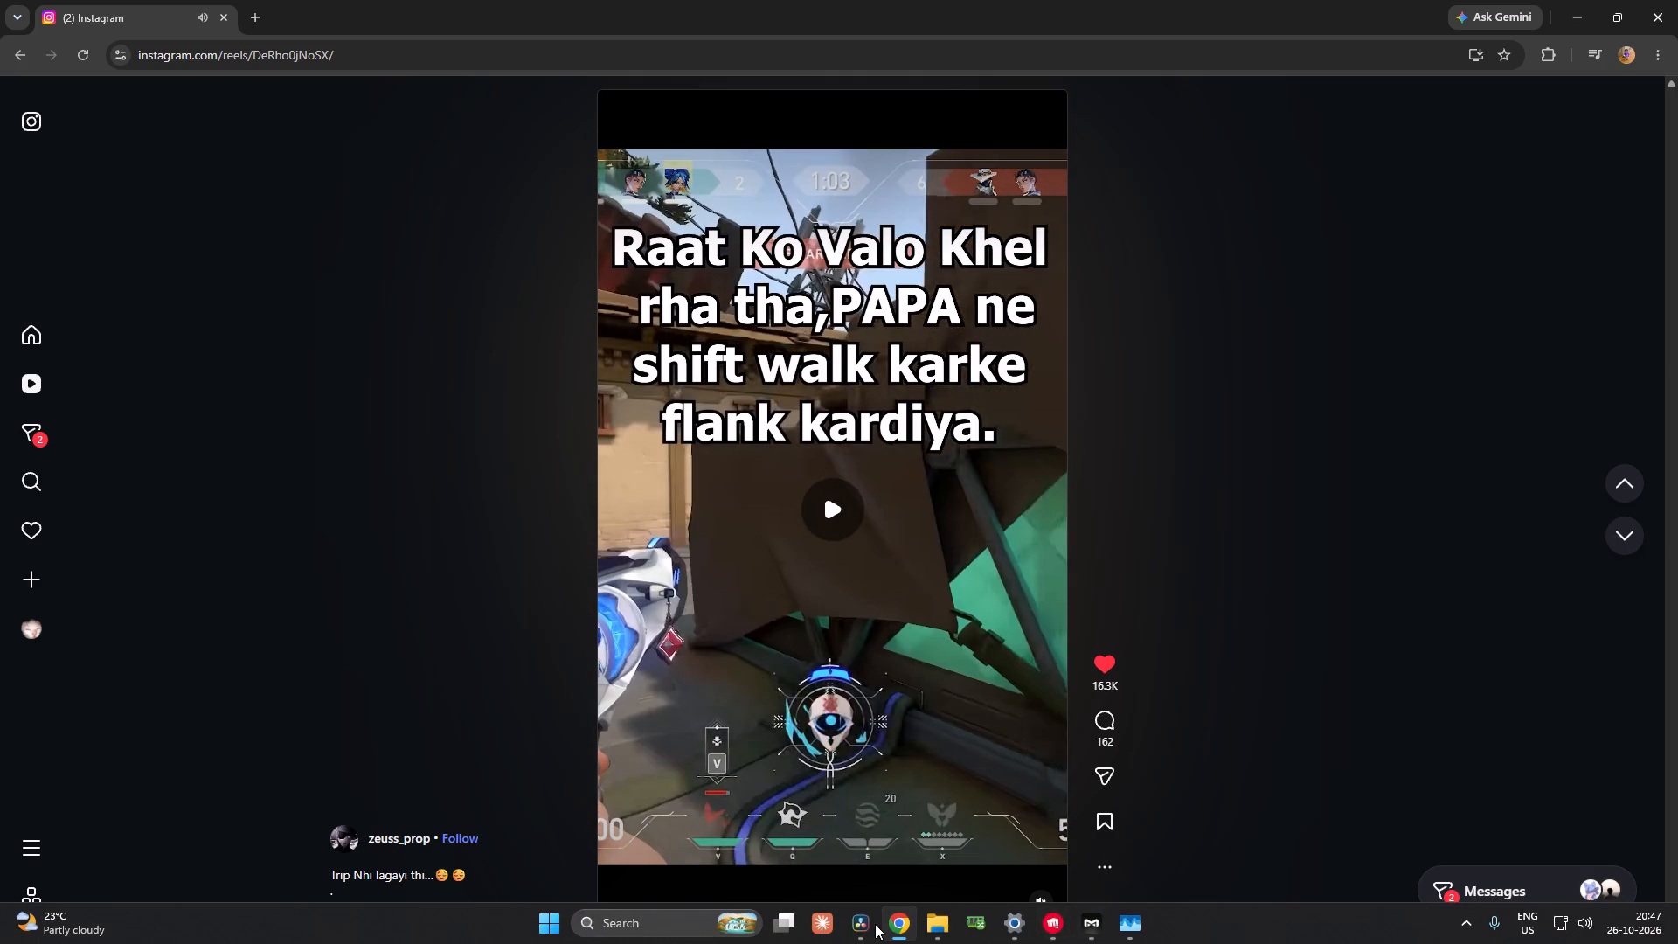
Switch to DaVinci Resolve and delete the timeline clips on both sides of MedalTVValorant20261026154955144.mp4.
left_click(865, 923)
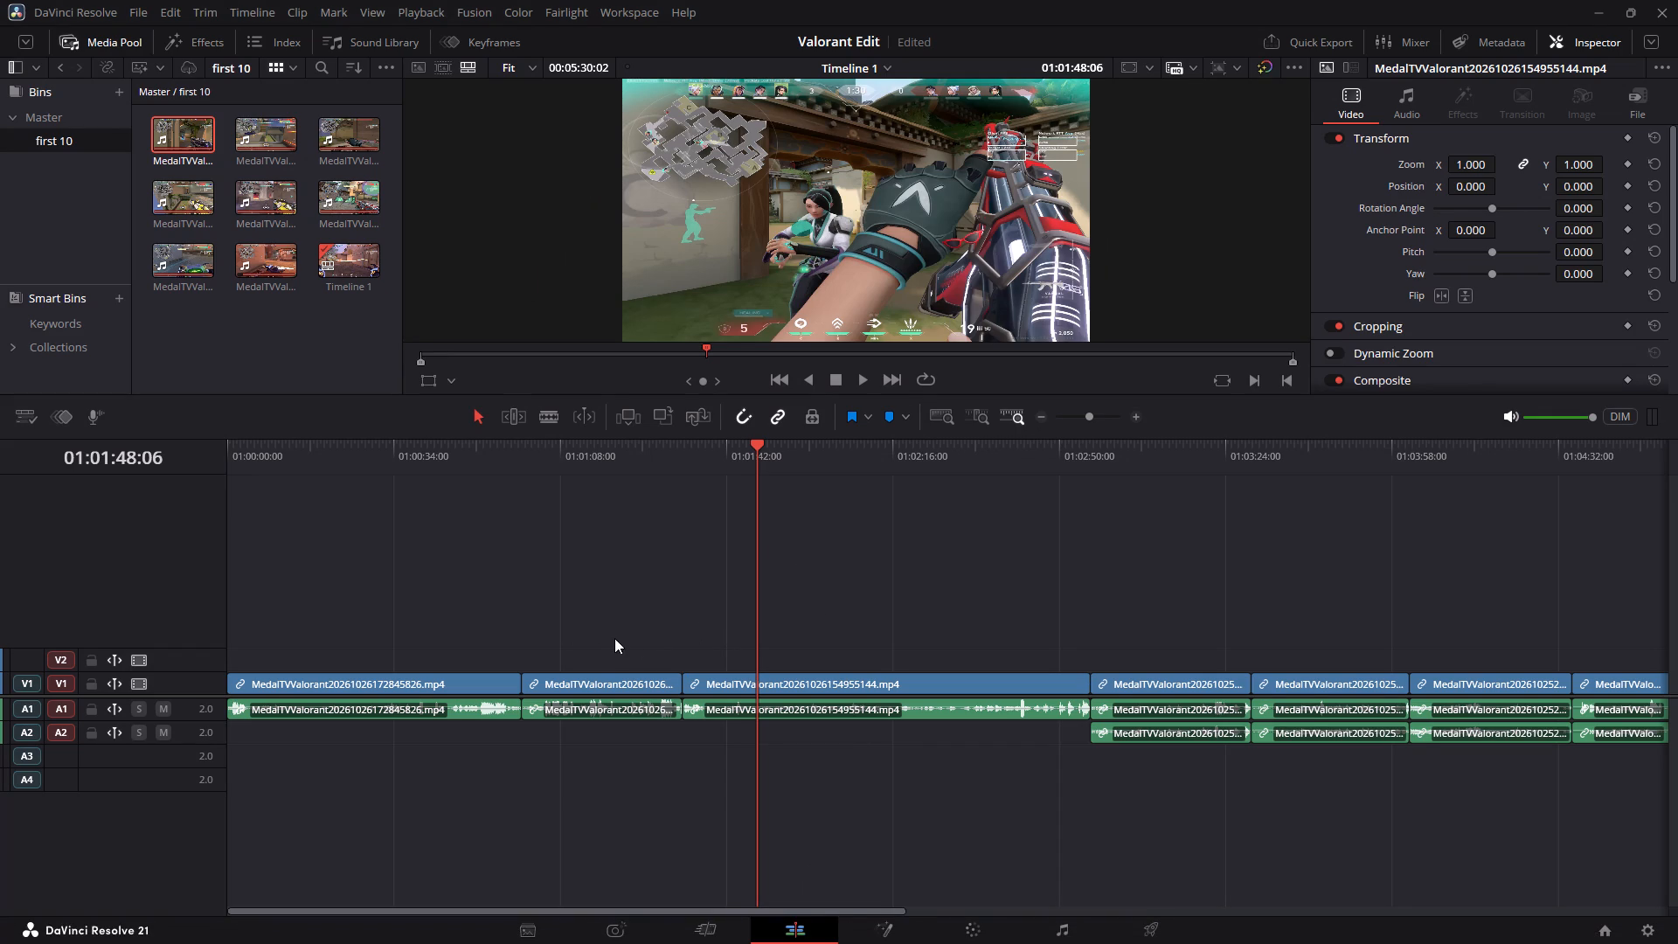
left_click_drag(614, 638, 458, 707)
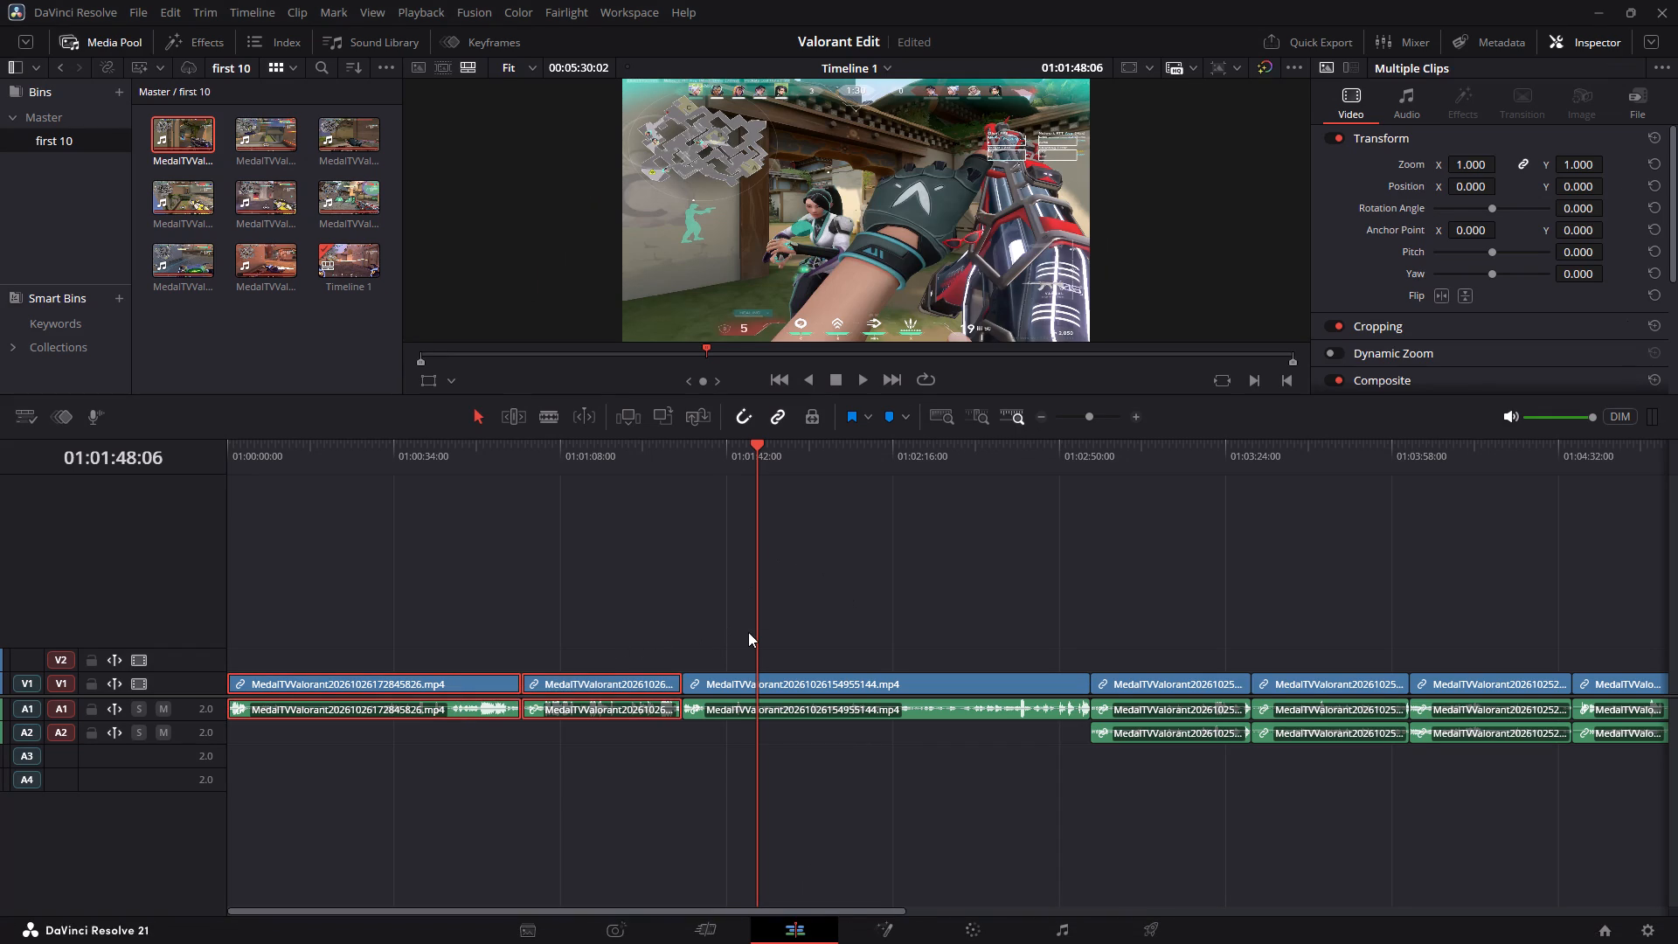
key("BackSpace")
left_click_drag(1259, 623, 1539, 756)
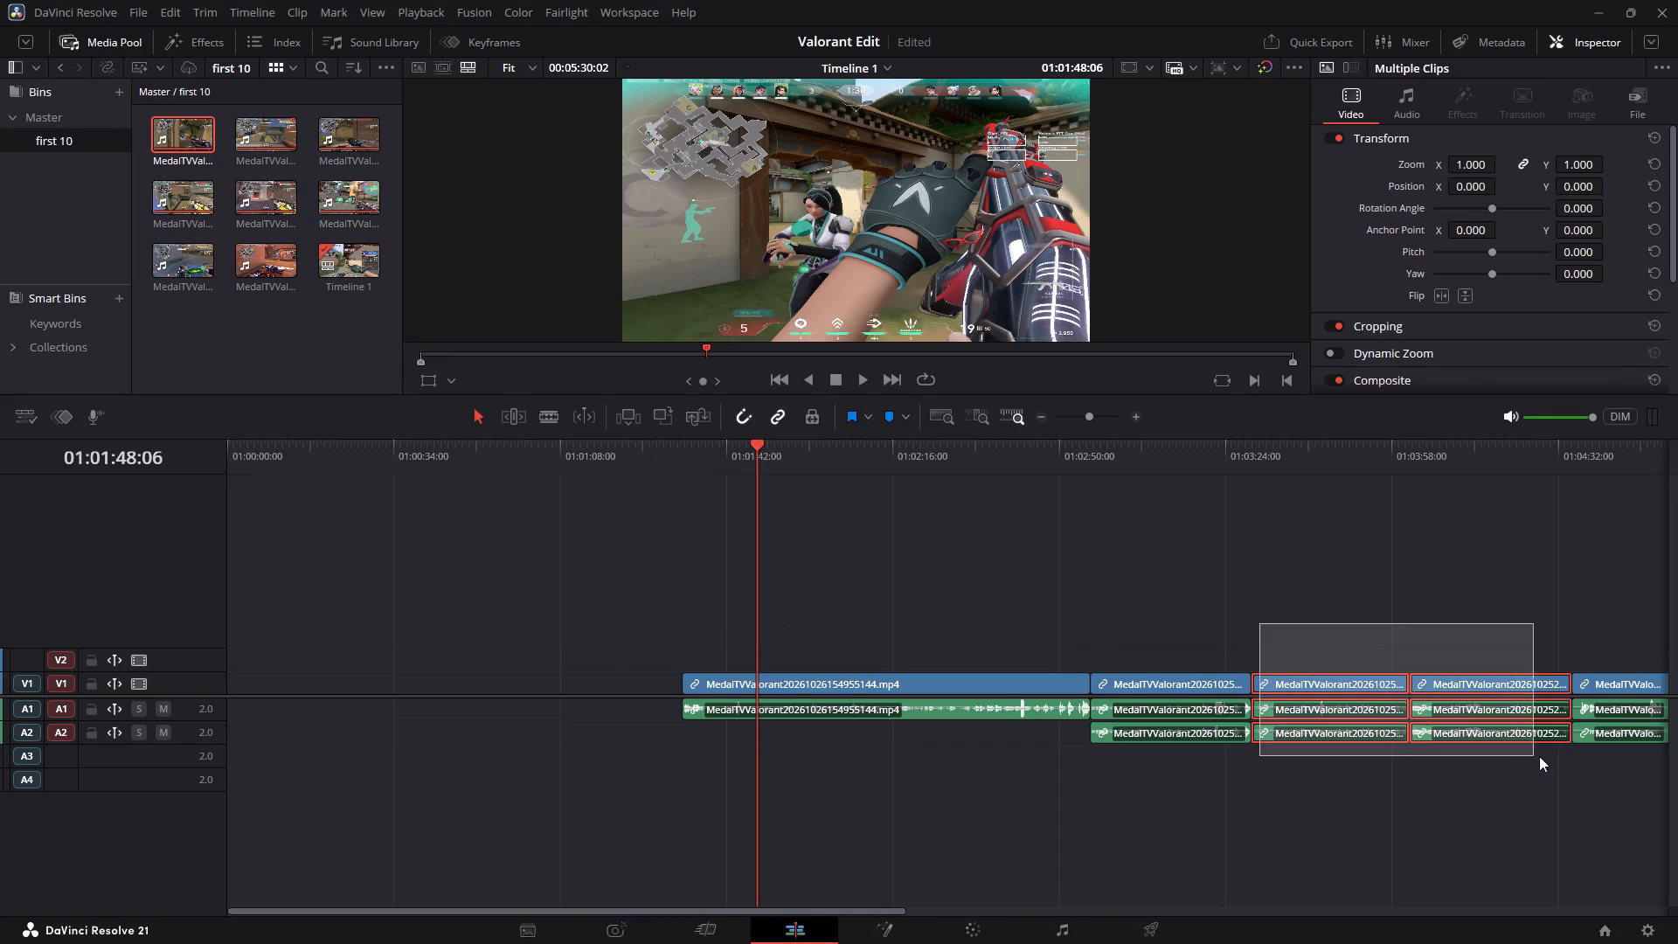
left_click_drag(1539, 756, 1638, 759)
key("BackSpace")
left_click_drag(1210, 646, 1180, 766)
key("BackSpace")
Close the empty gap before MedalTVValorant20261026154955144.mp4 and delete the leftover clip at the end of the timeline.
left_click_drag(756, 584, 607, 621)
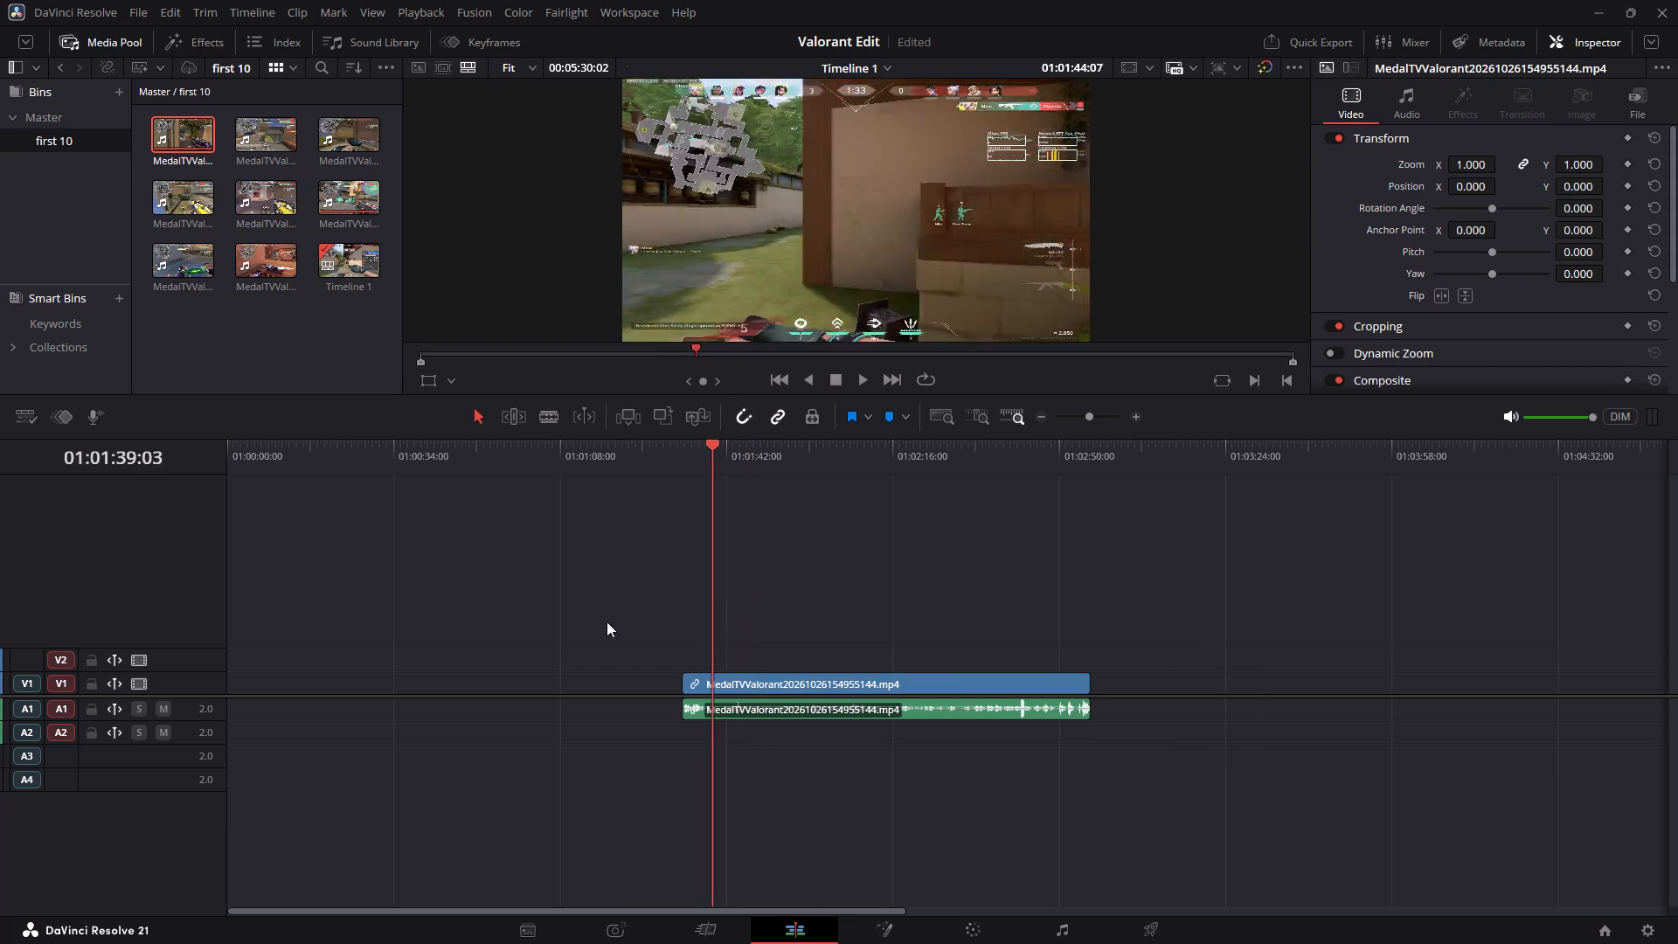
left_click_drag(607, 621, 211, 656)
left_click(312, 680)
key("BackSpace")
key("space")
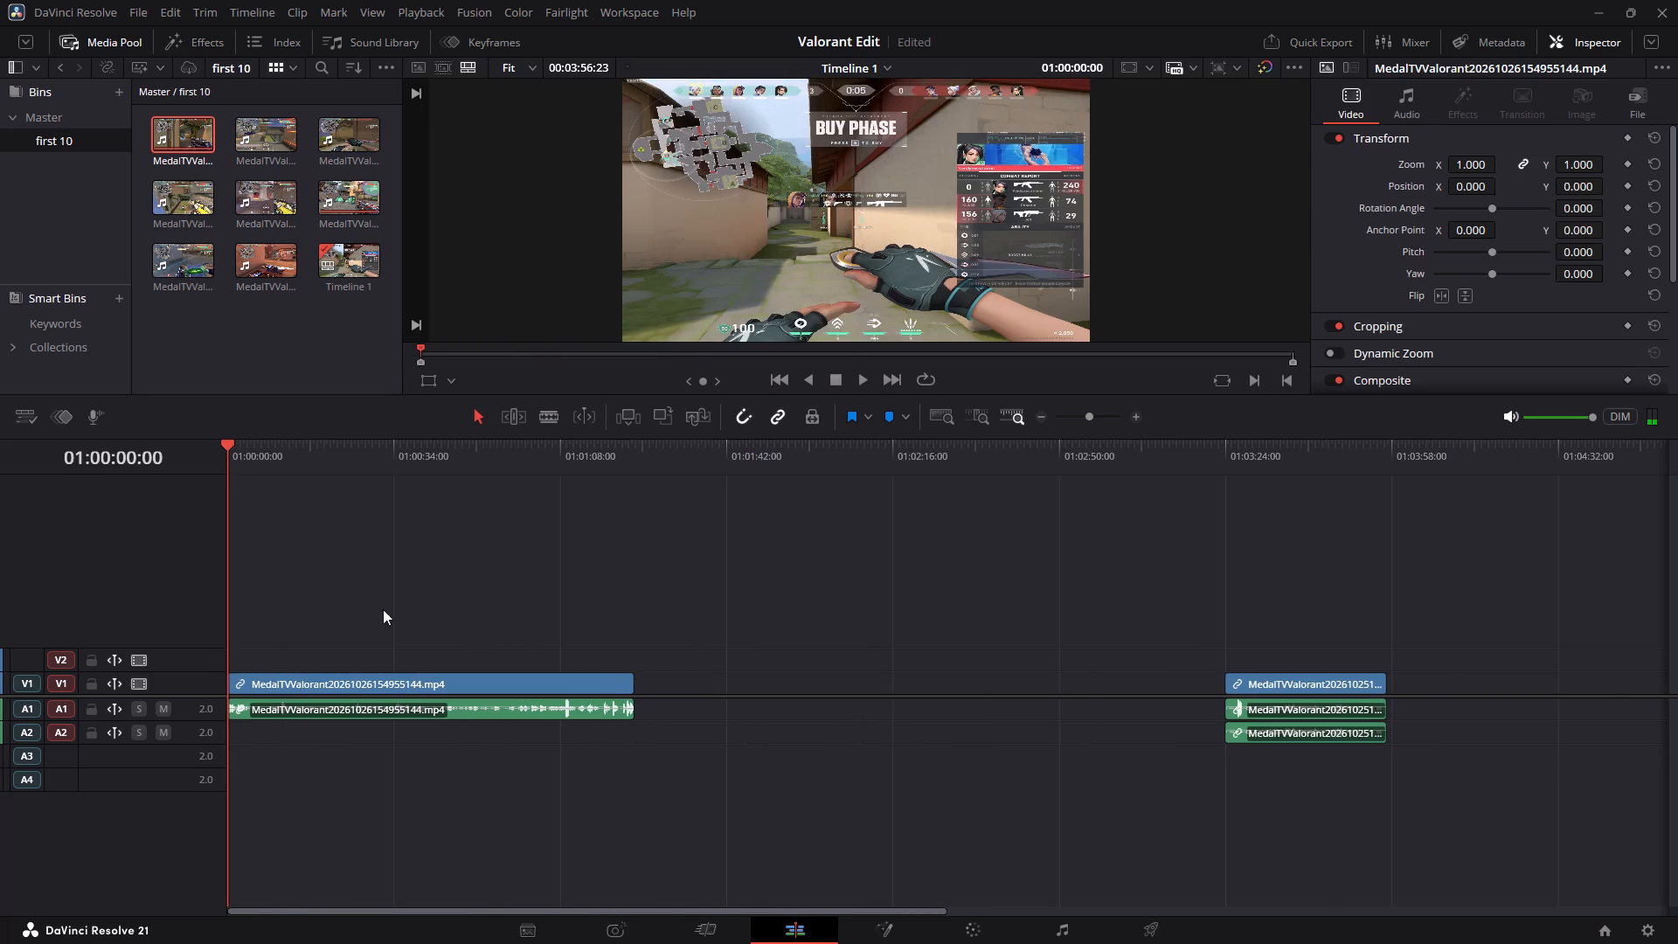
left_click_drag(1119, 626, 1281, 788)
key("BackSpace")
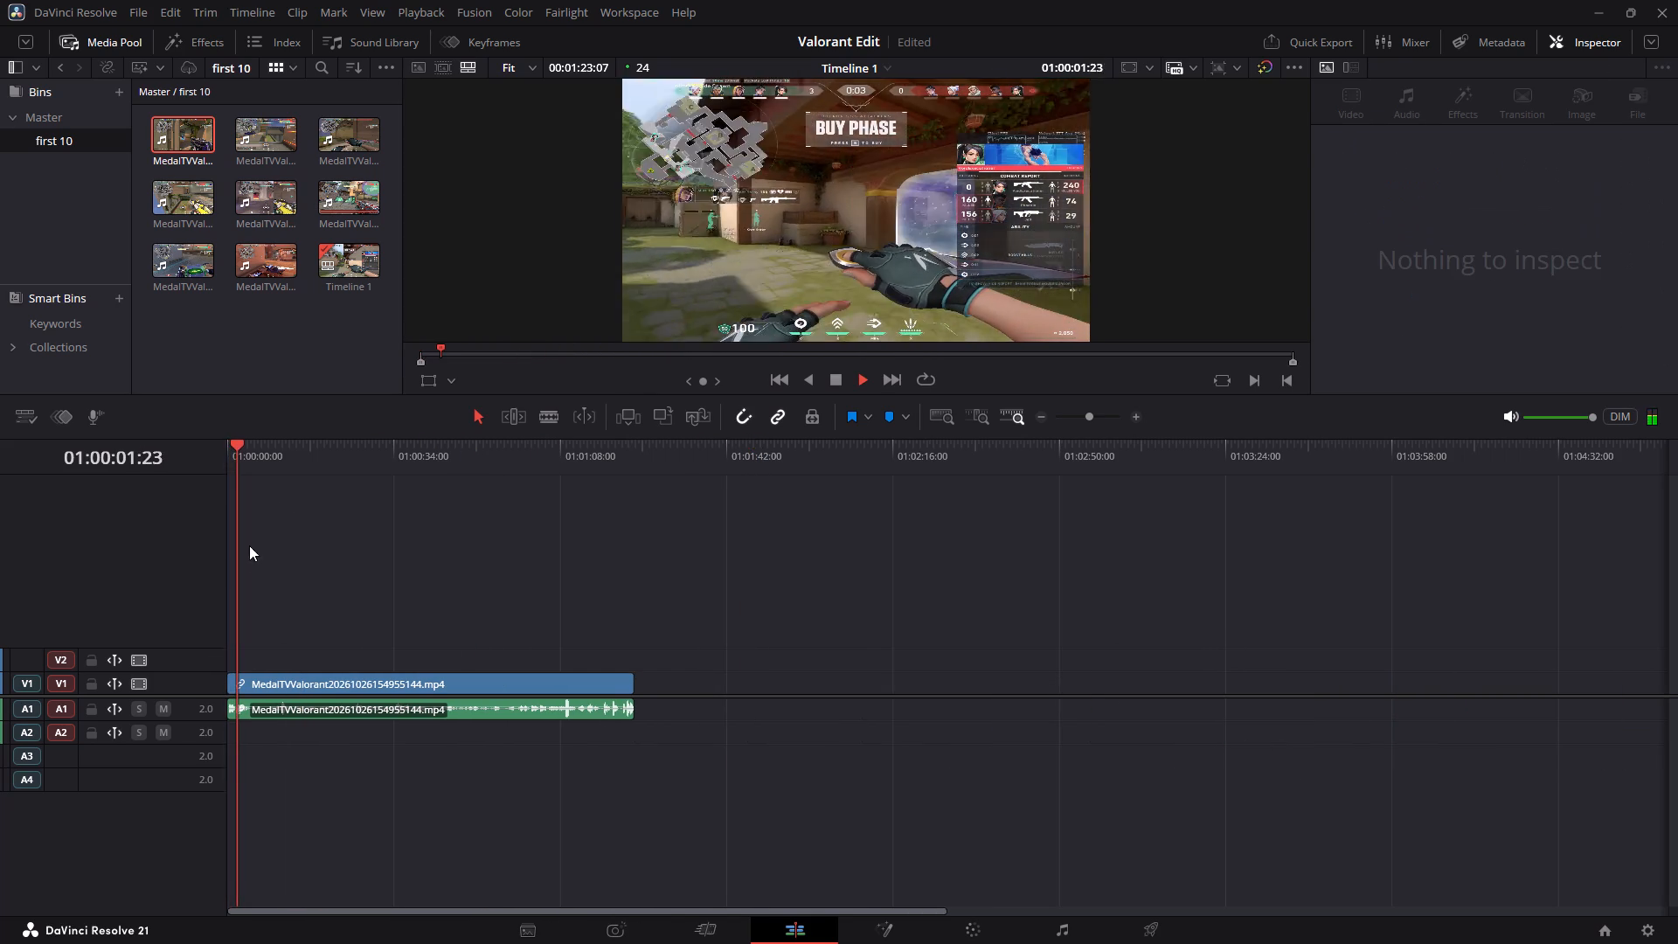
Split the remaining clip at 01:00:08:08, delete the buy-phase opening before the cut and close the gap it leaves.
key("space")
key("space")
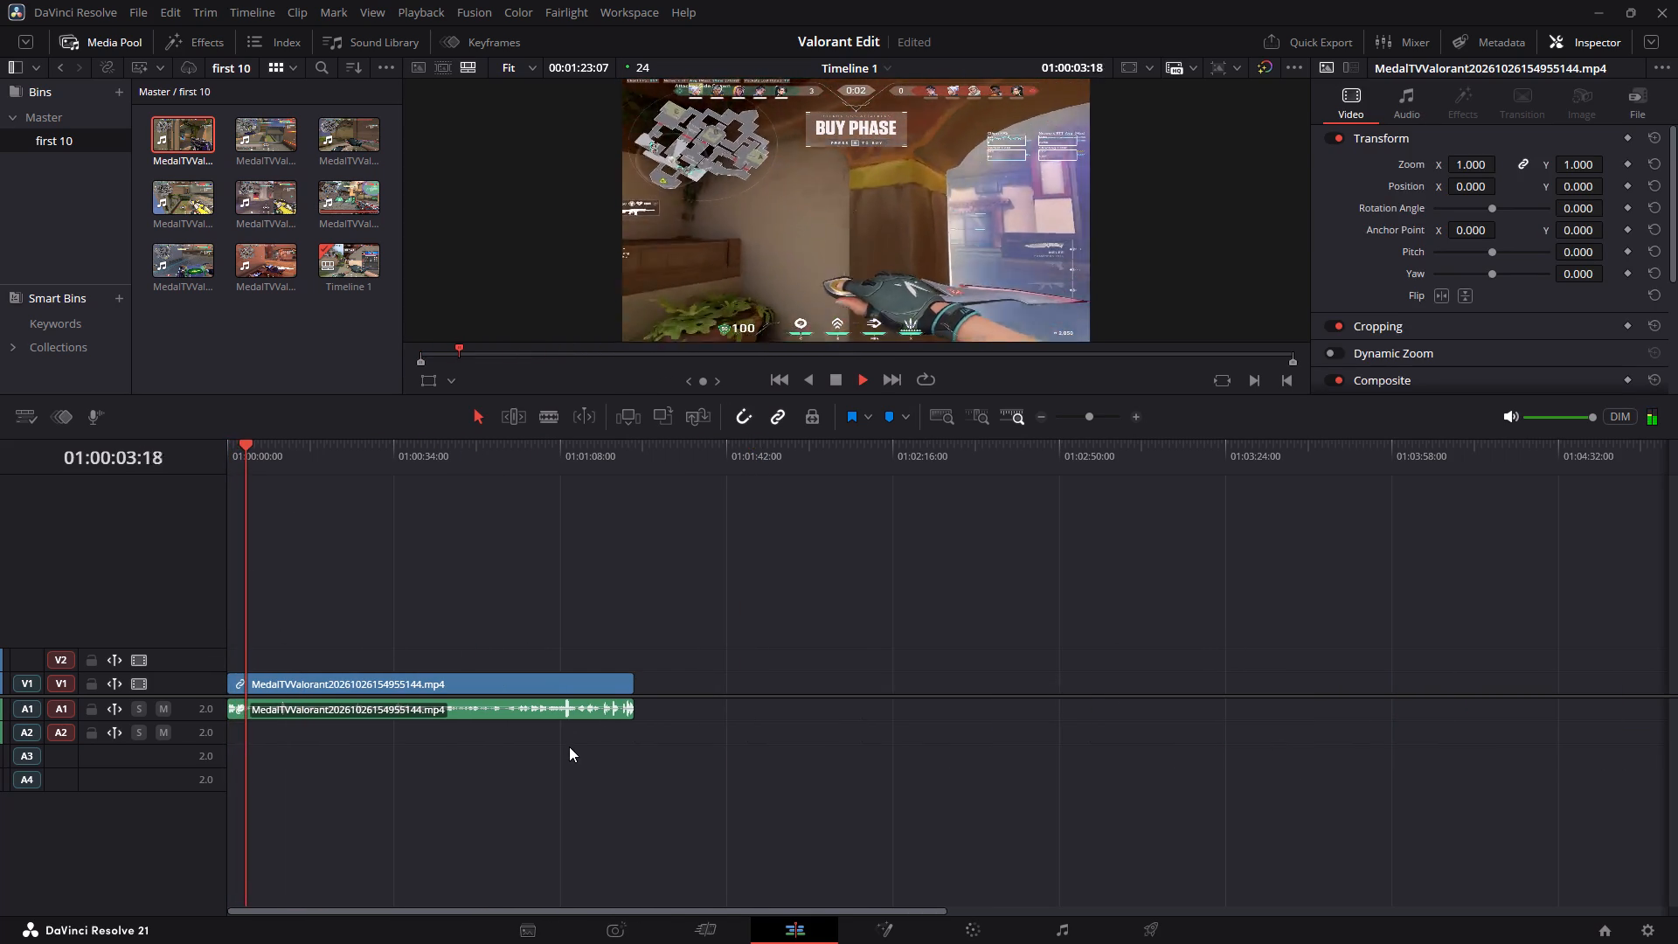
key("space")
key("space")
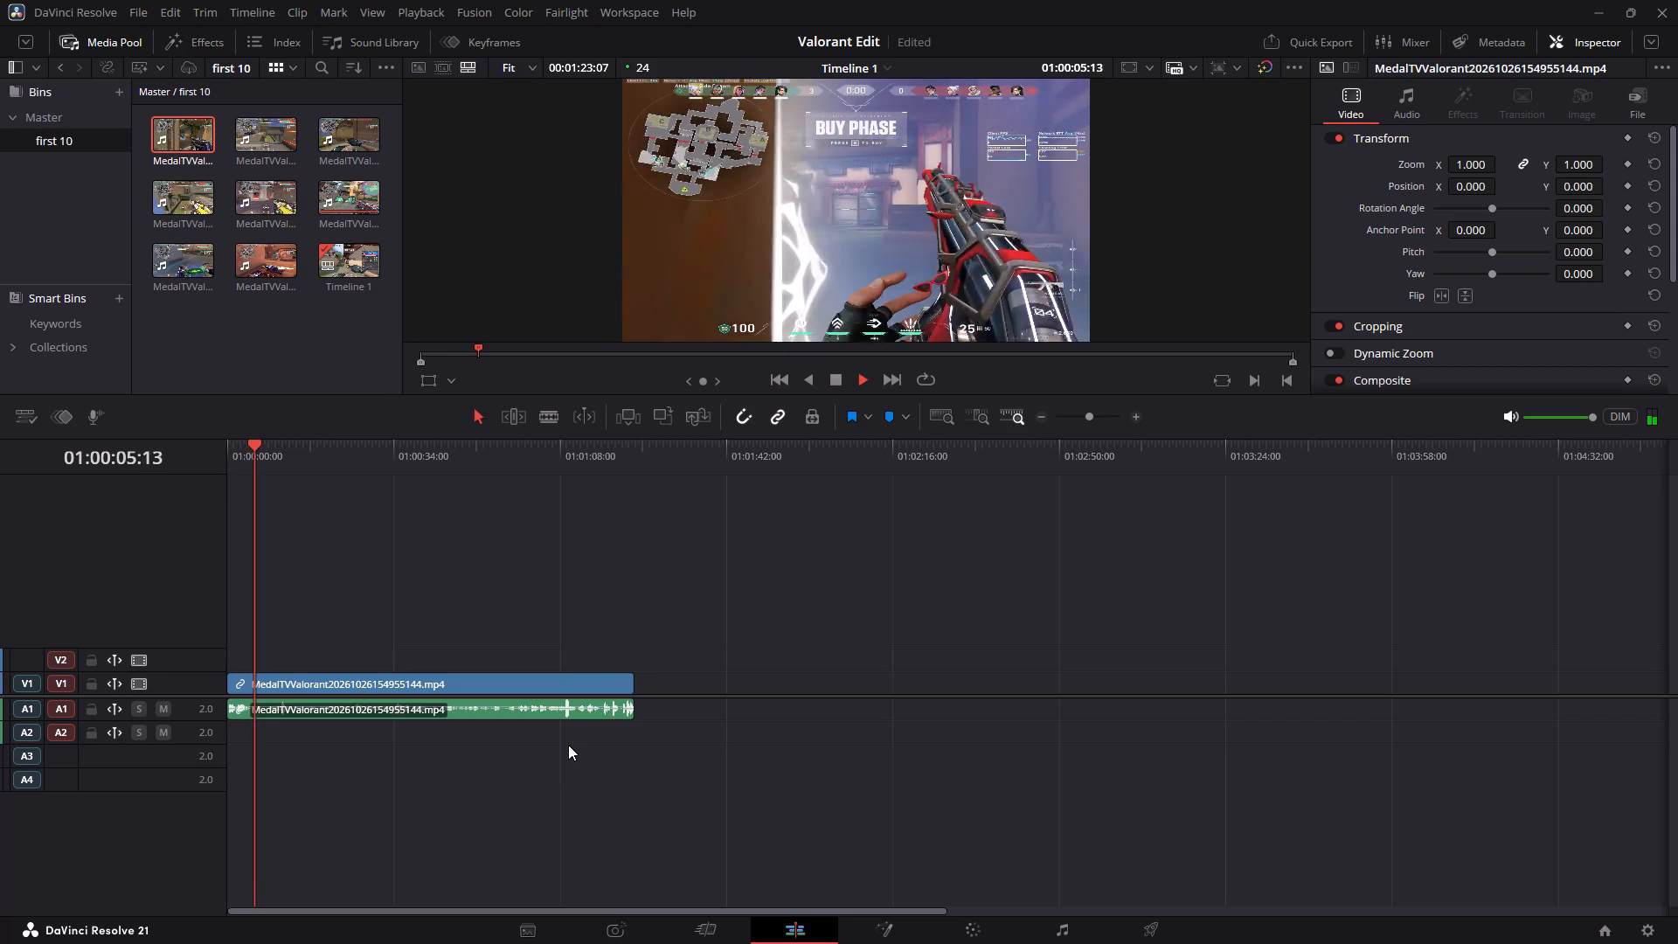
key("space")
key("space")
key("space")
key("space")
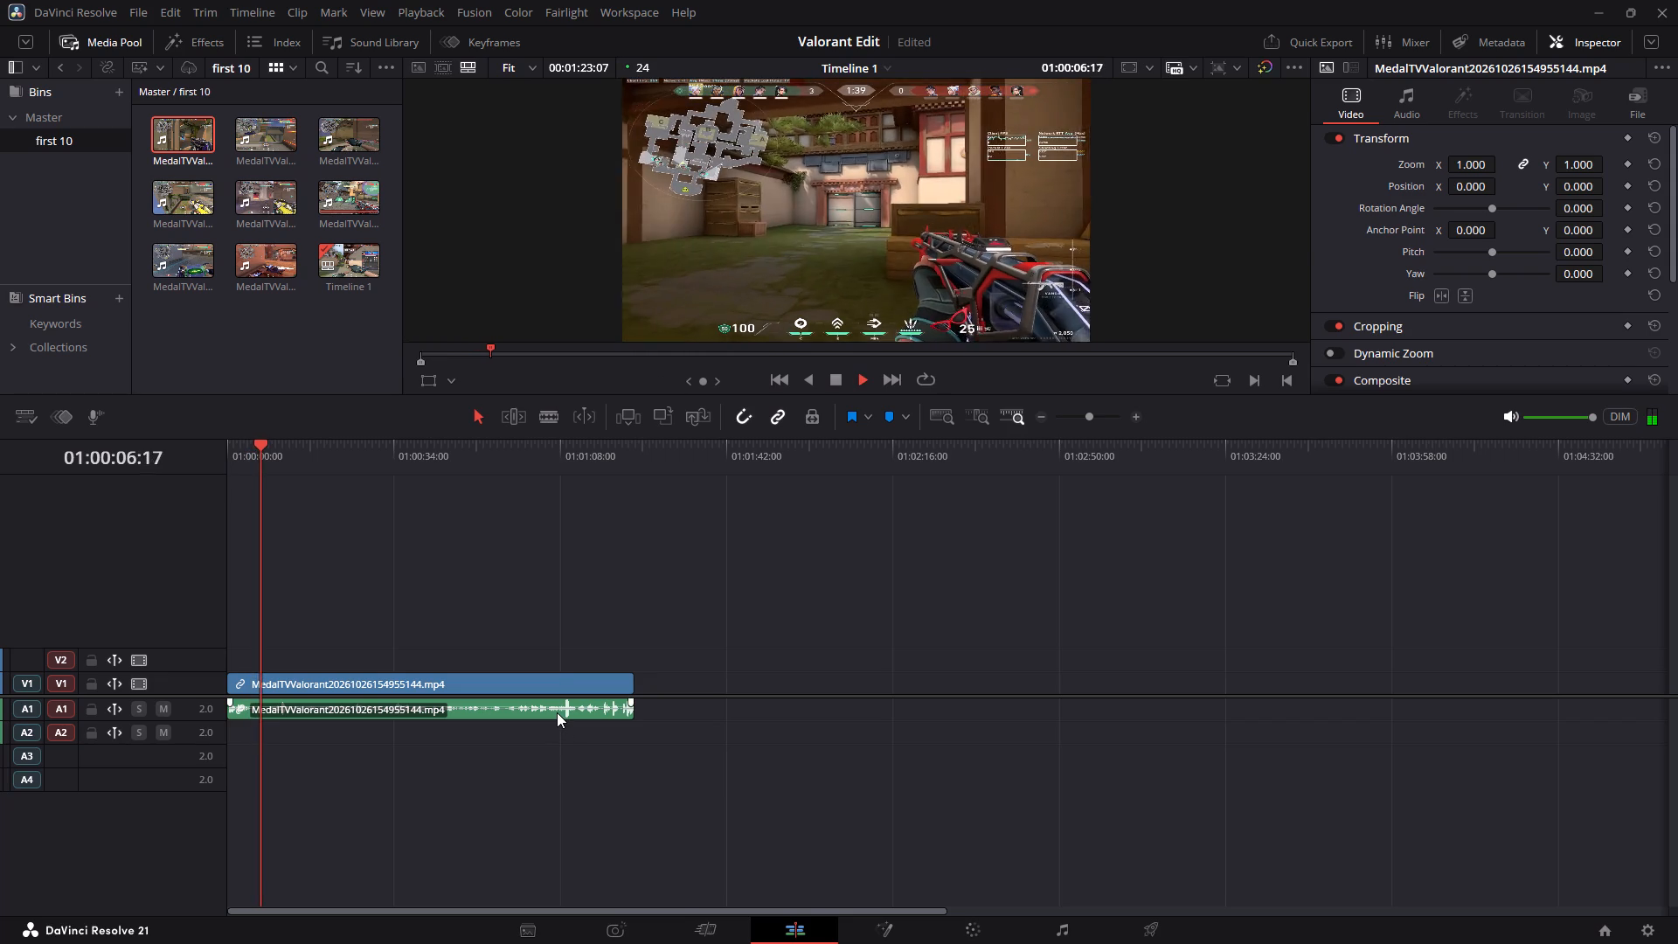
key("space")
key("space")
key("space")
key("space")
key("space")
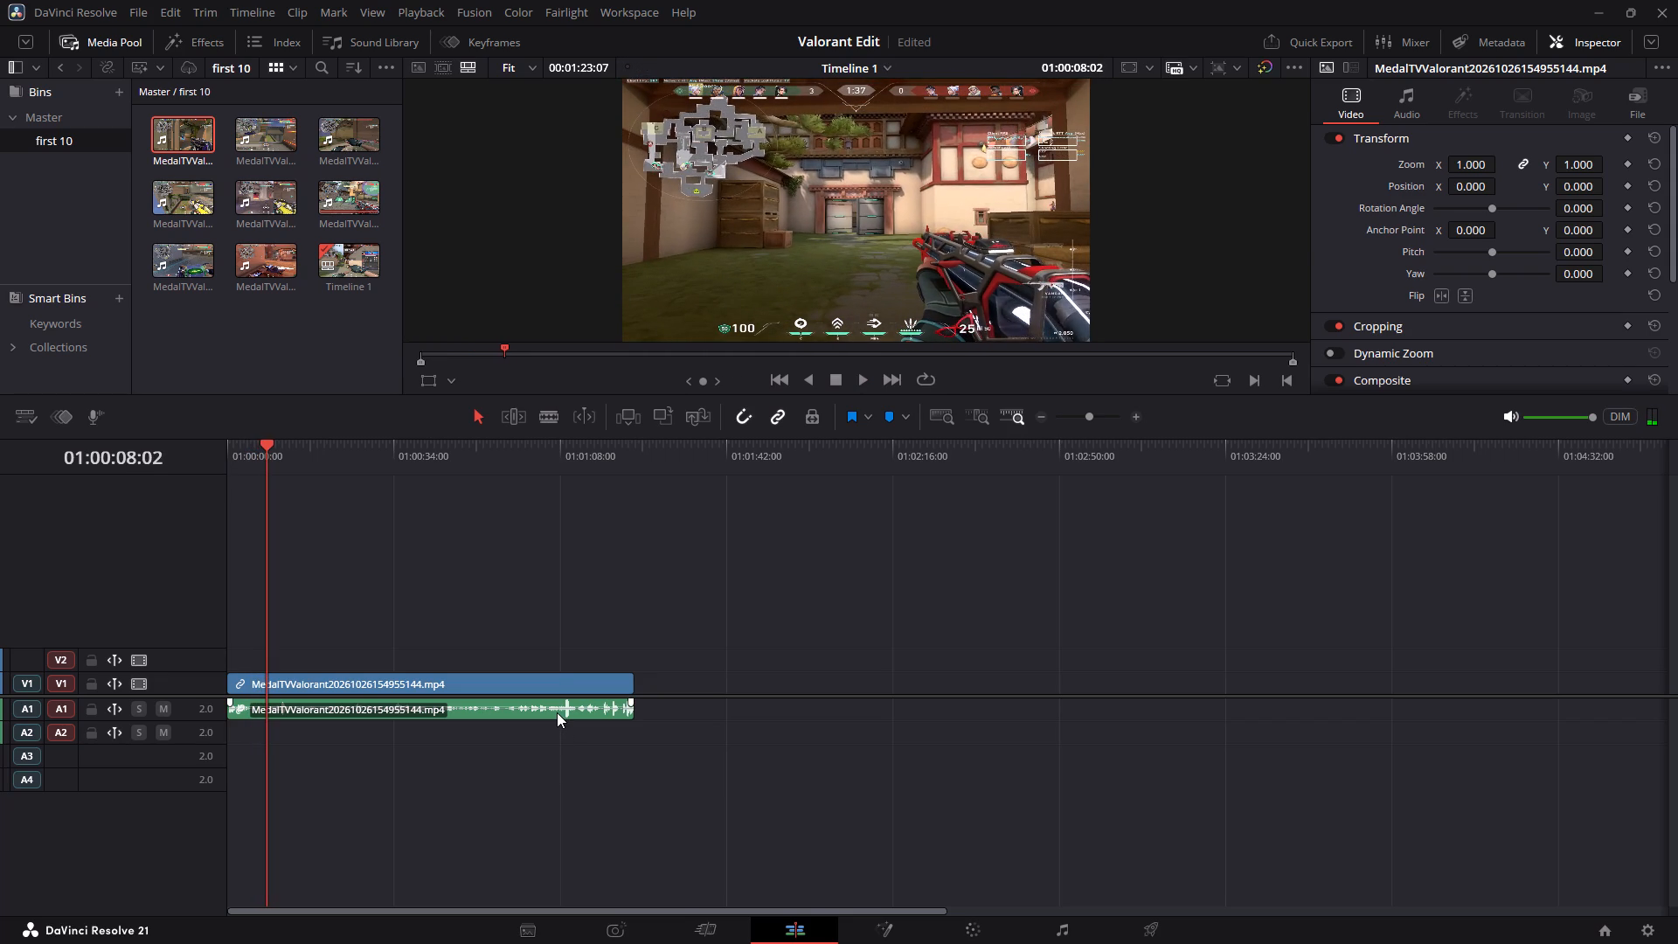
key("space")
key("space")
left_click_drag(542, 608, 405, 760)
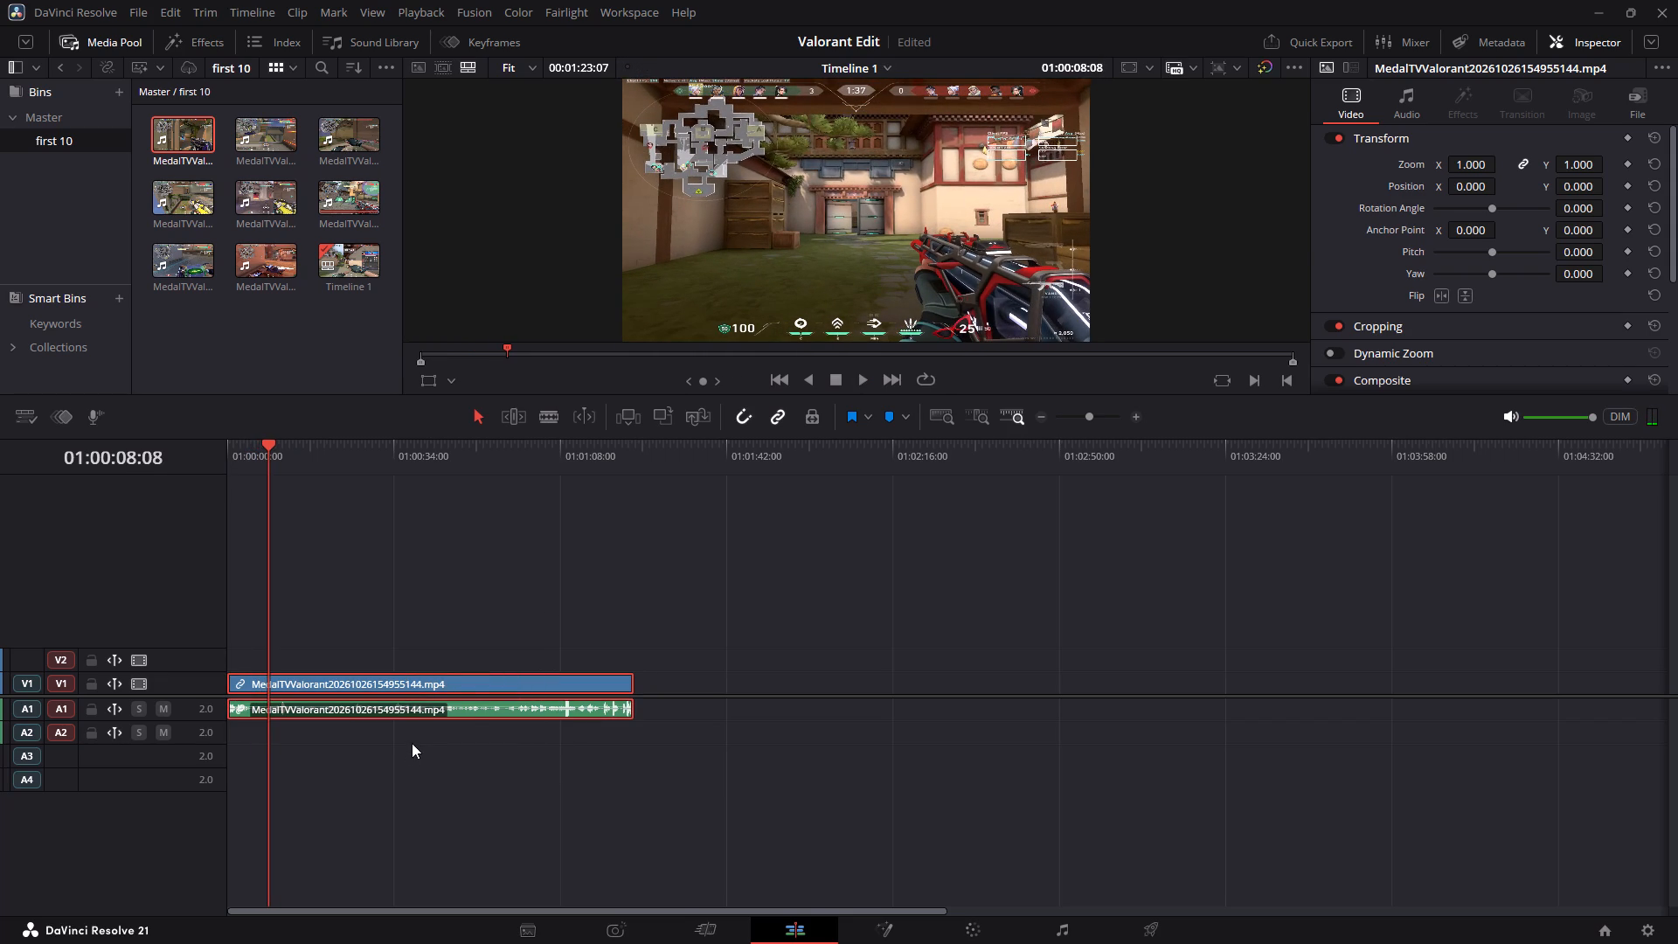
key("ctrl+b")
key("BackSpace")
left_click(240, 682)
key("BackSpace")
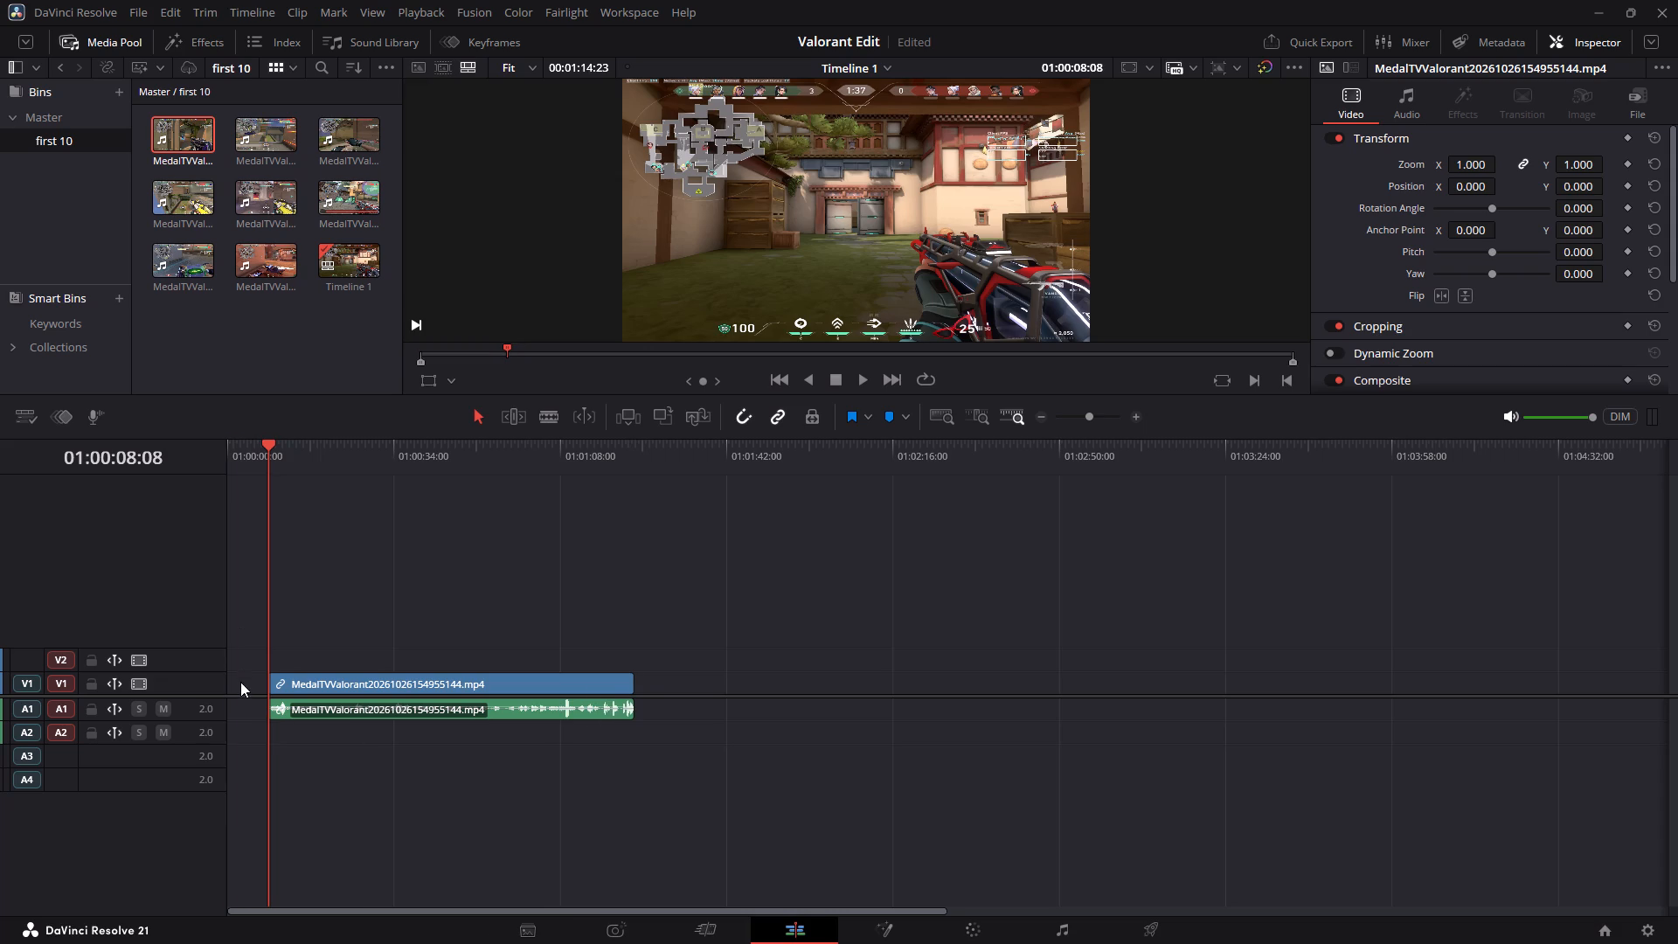
Play the trimmed clip from the start of the timeline to review its opening seconds.
key("space")
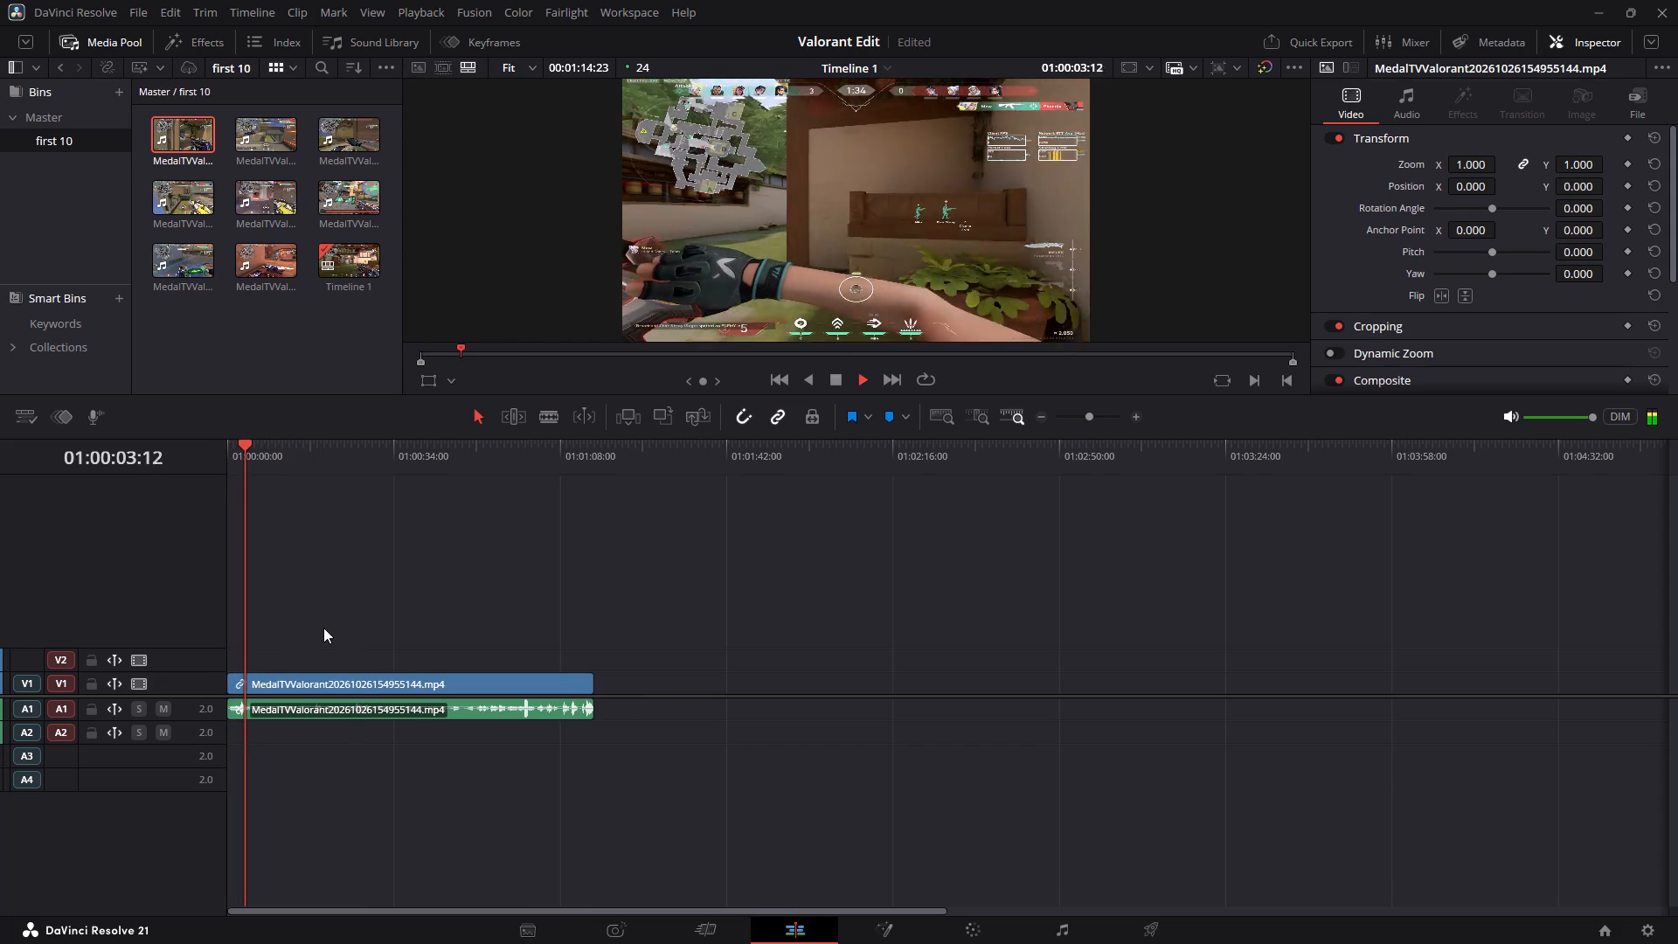
key("space")
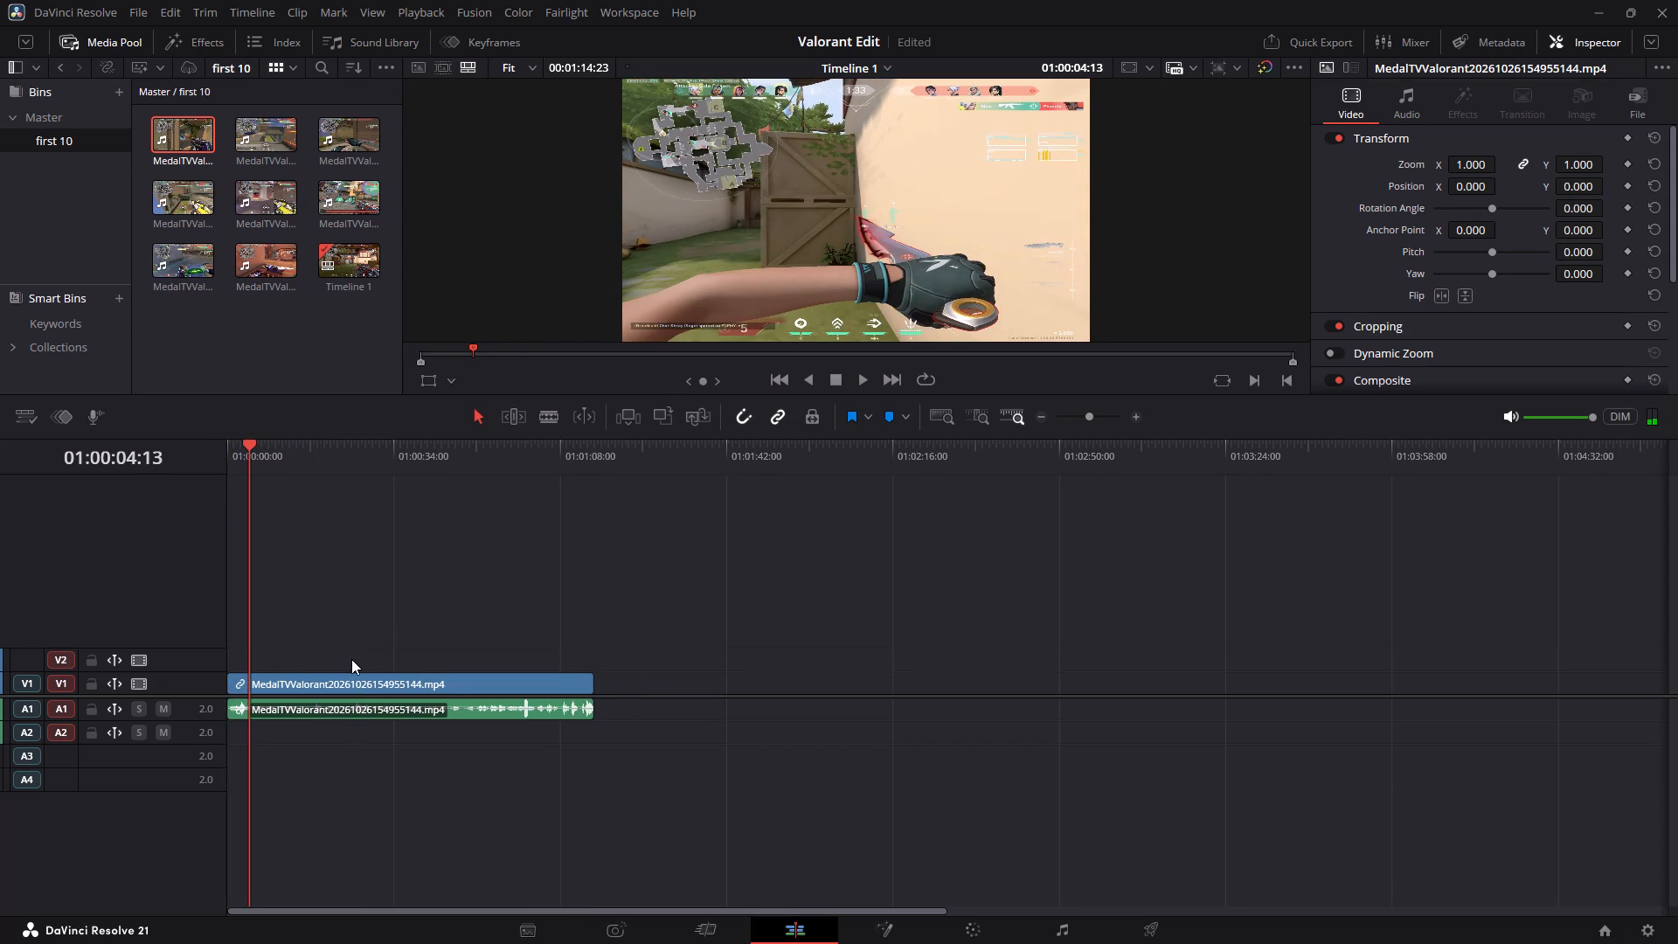
left_click_drag(245, 611, 231, 611)
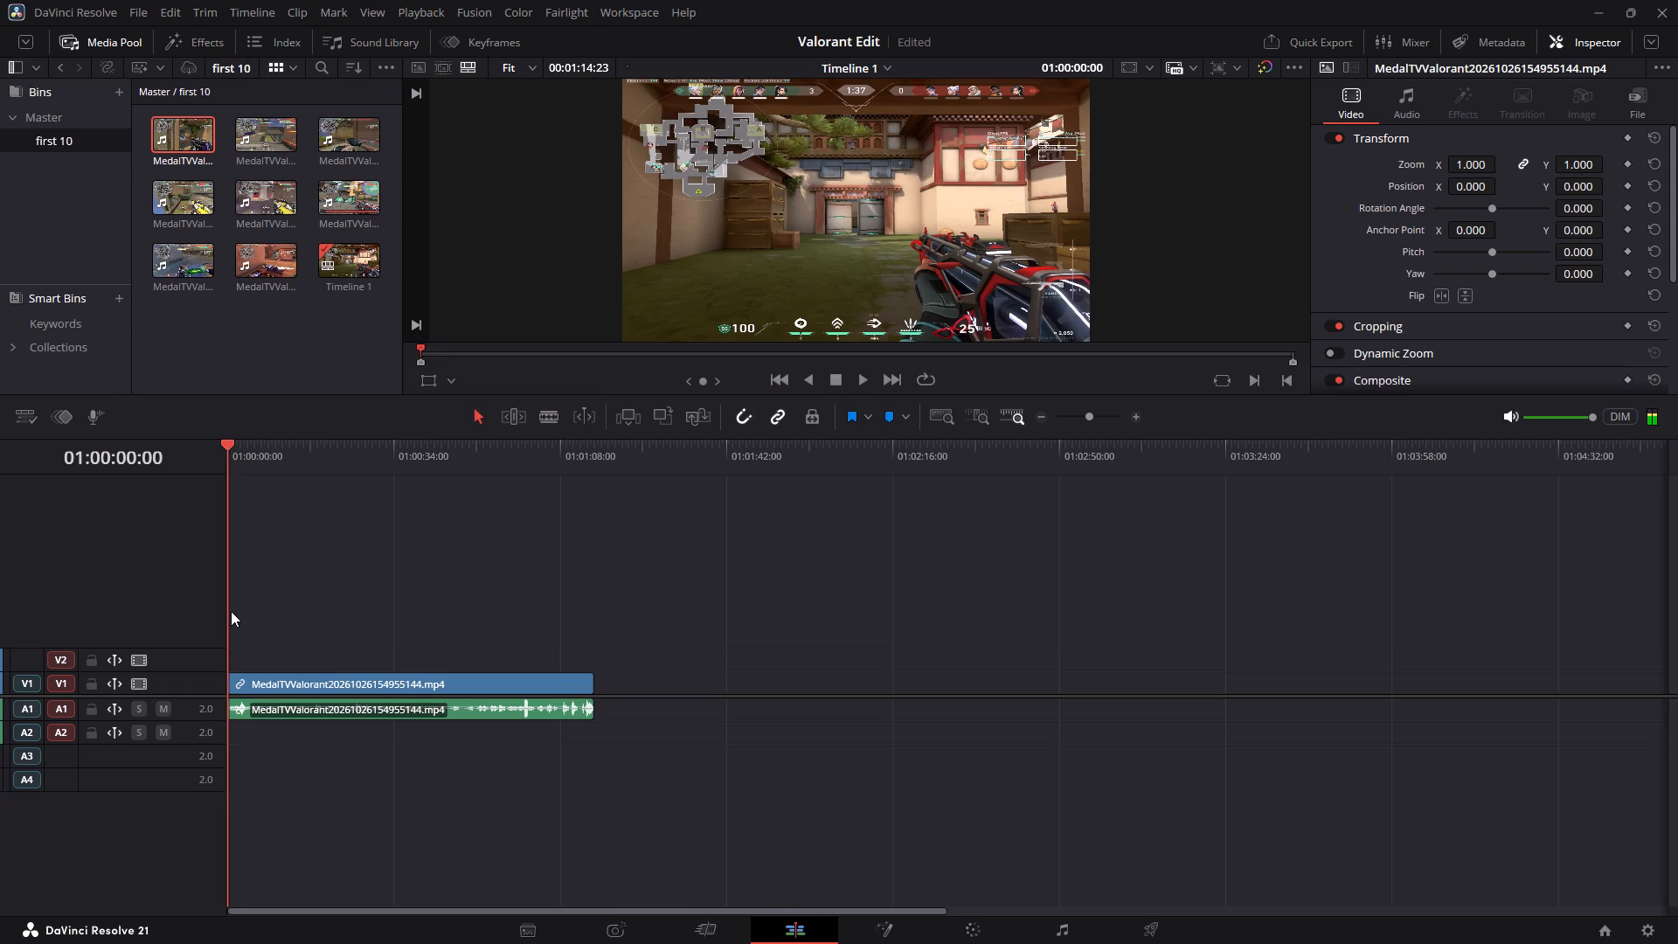
left_click_drag(231, 611, 224, 611)
key("space")
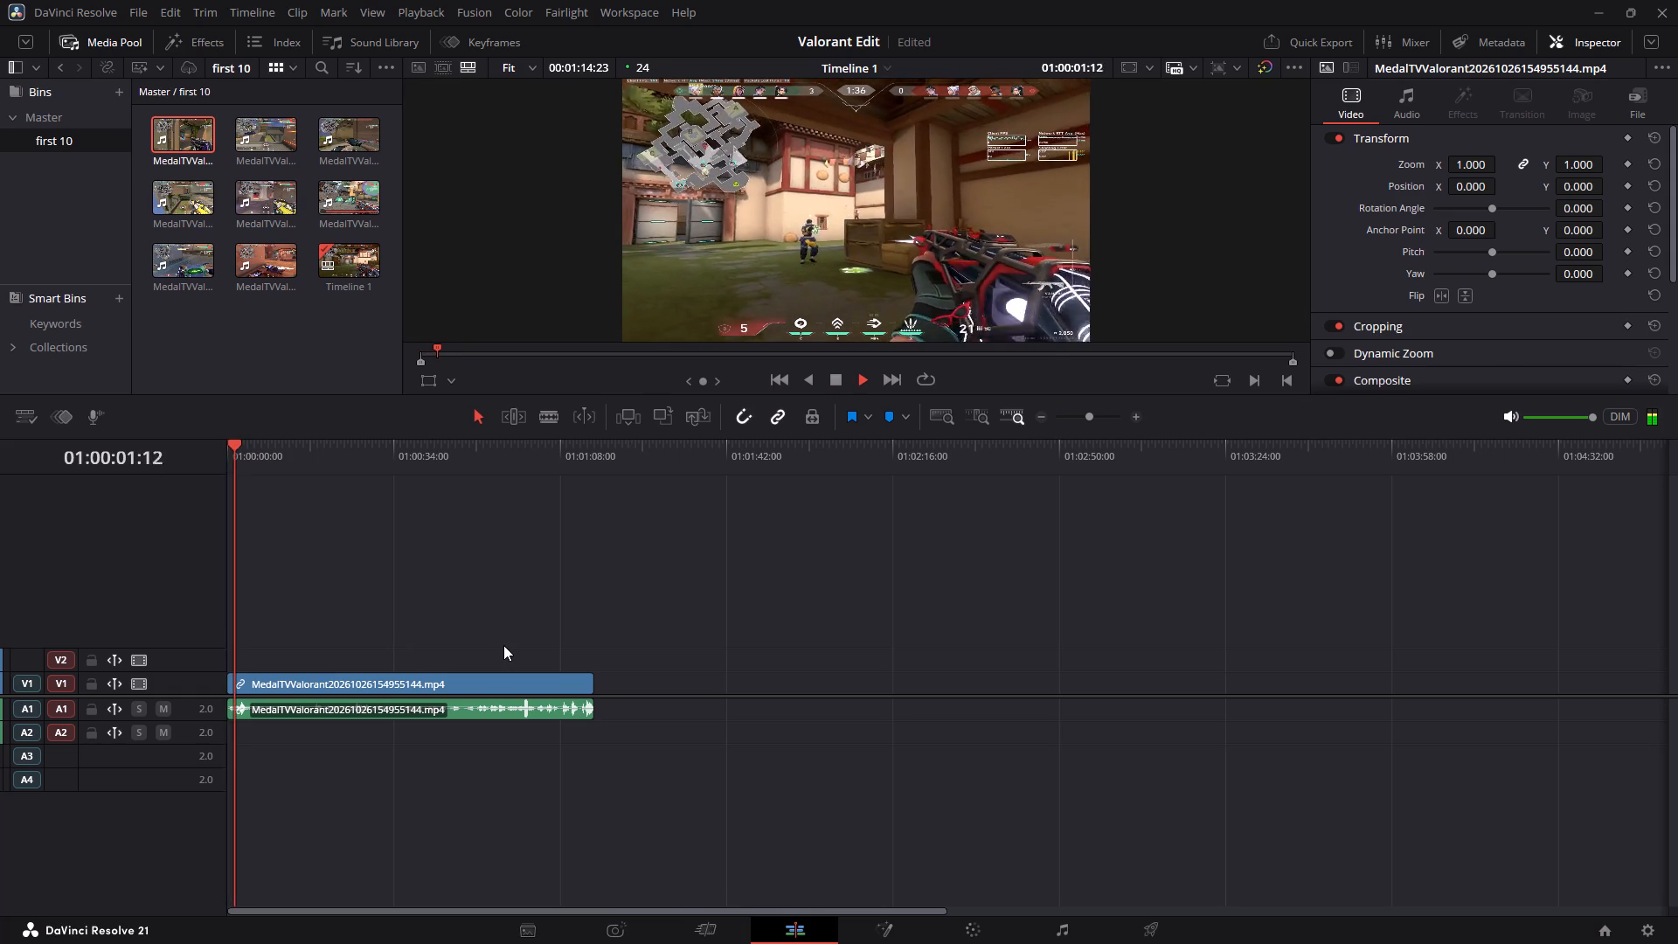
key("space")
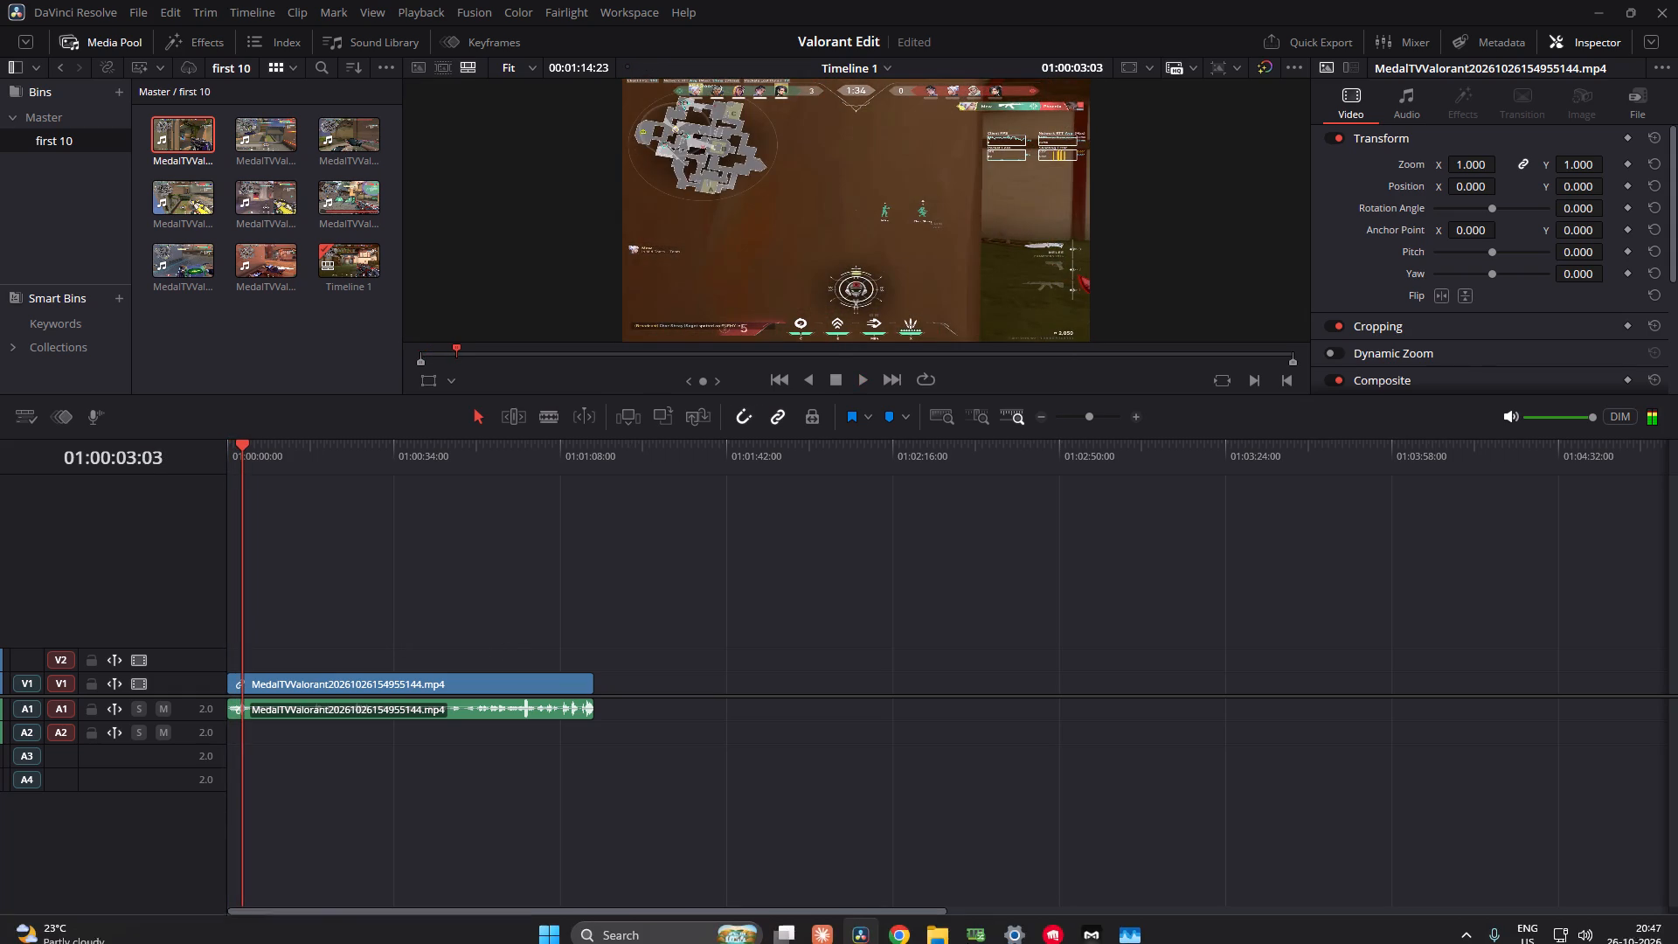
Switch to Medal, view the newly rendered clip and open the file location of the Untitled 1:23 clip.
left_click(1112, 928)
left_click(1099, 927)
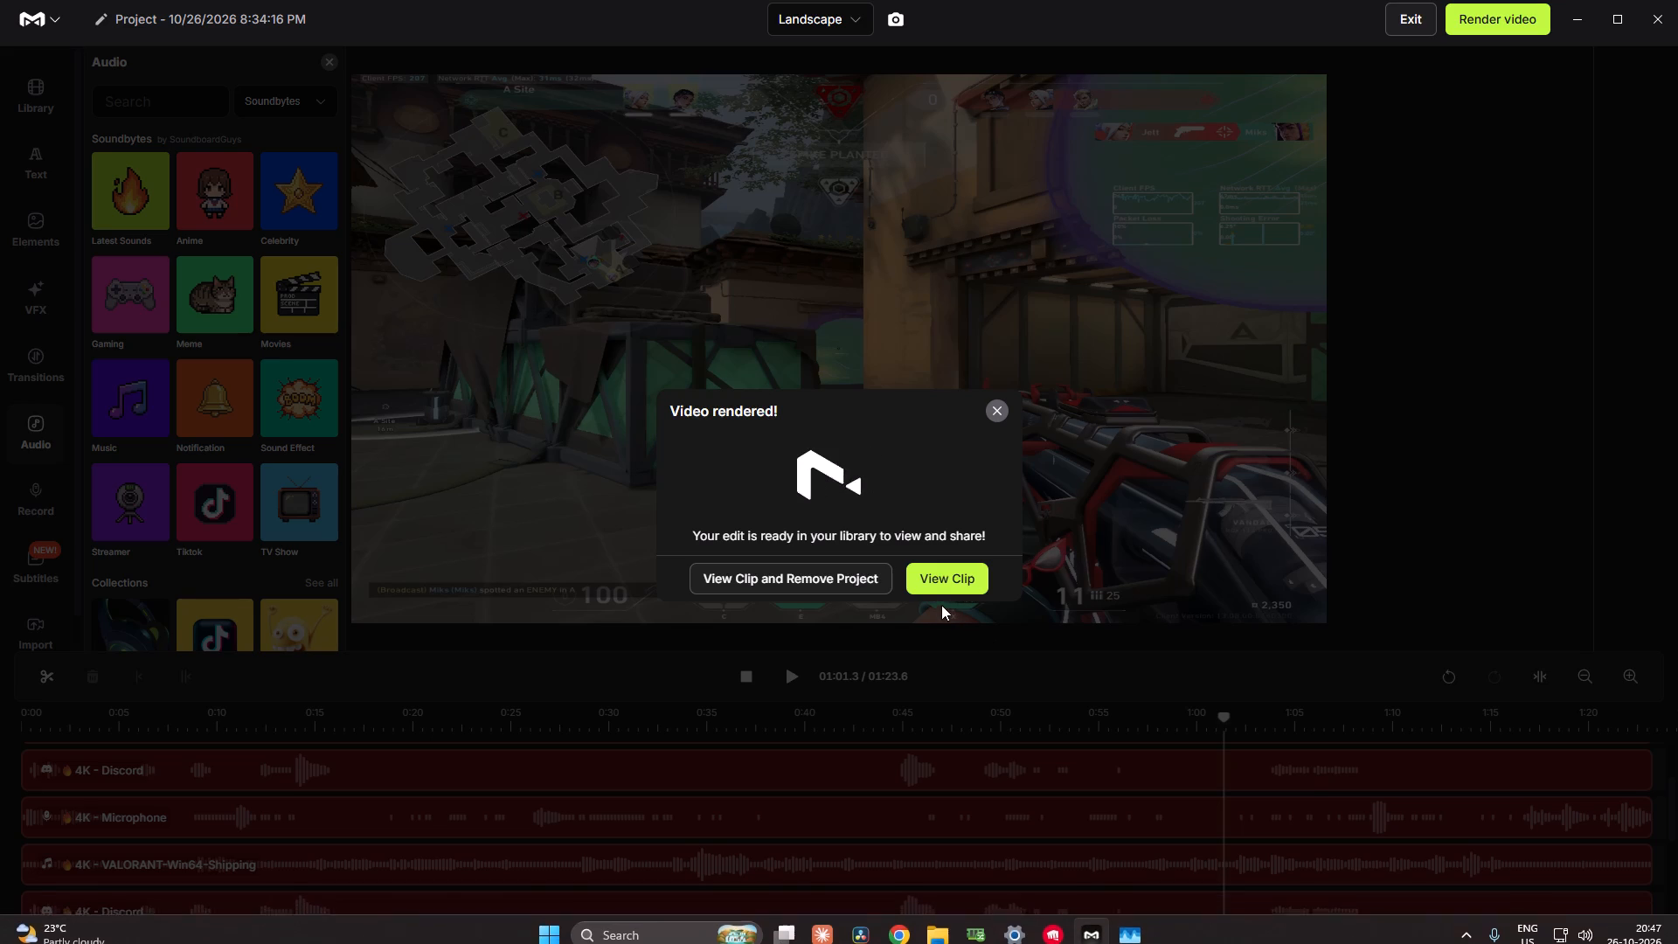
left_click(933, 573)
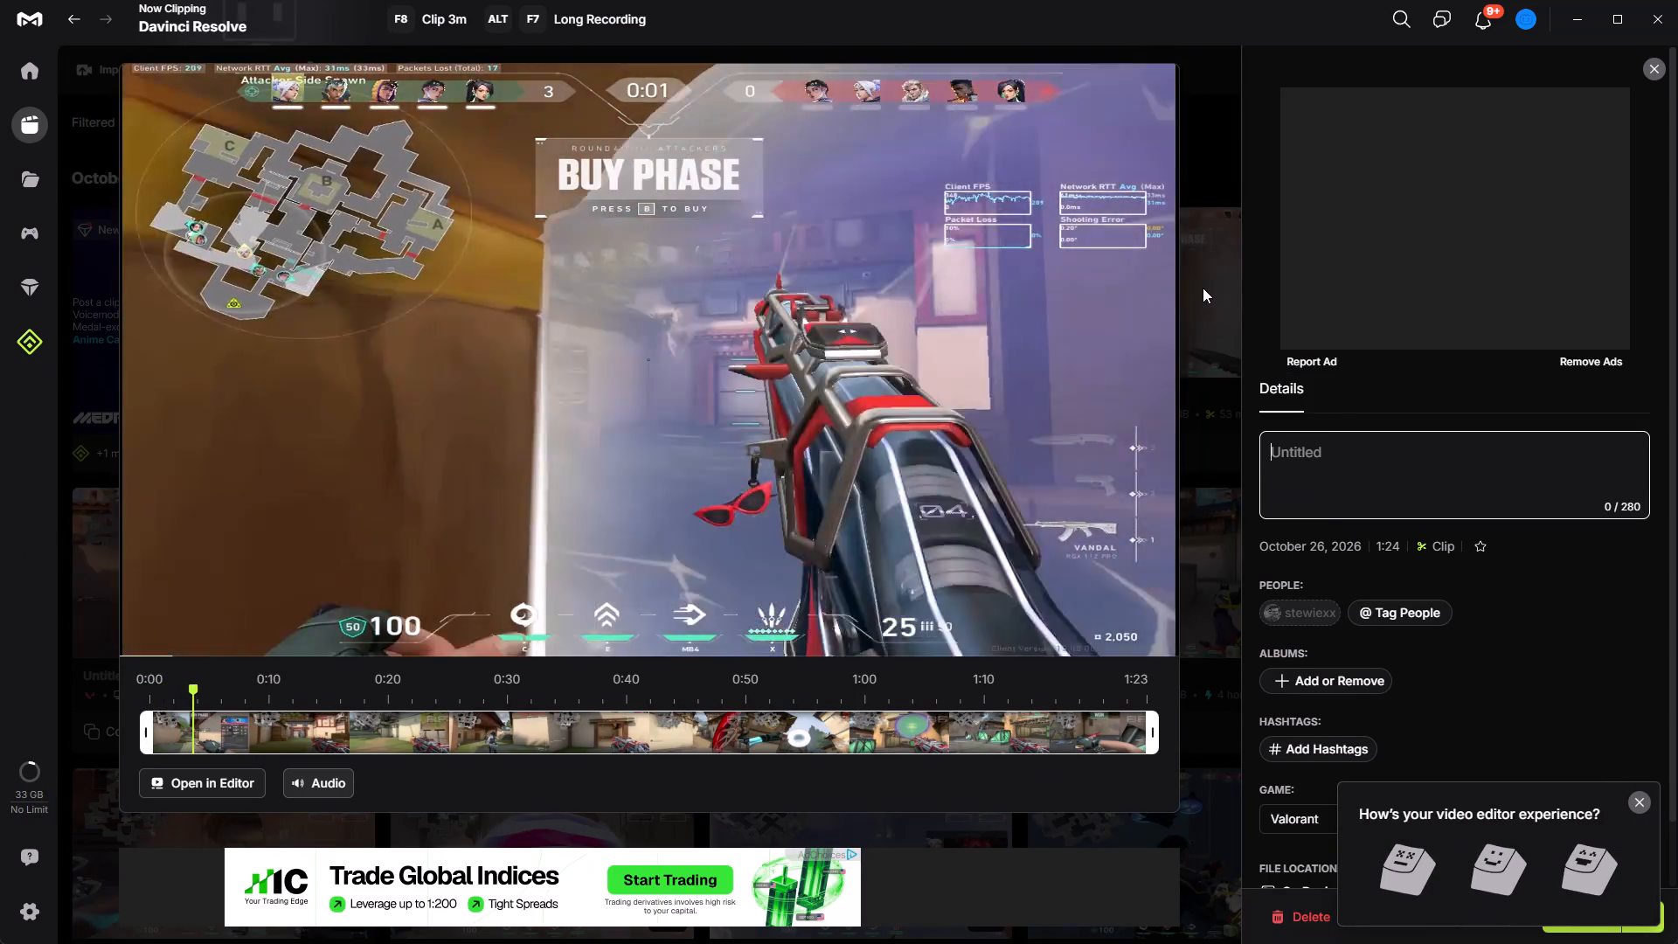
left_click(1202, 285)
scroll(805, 478, "up", 5)
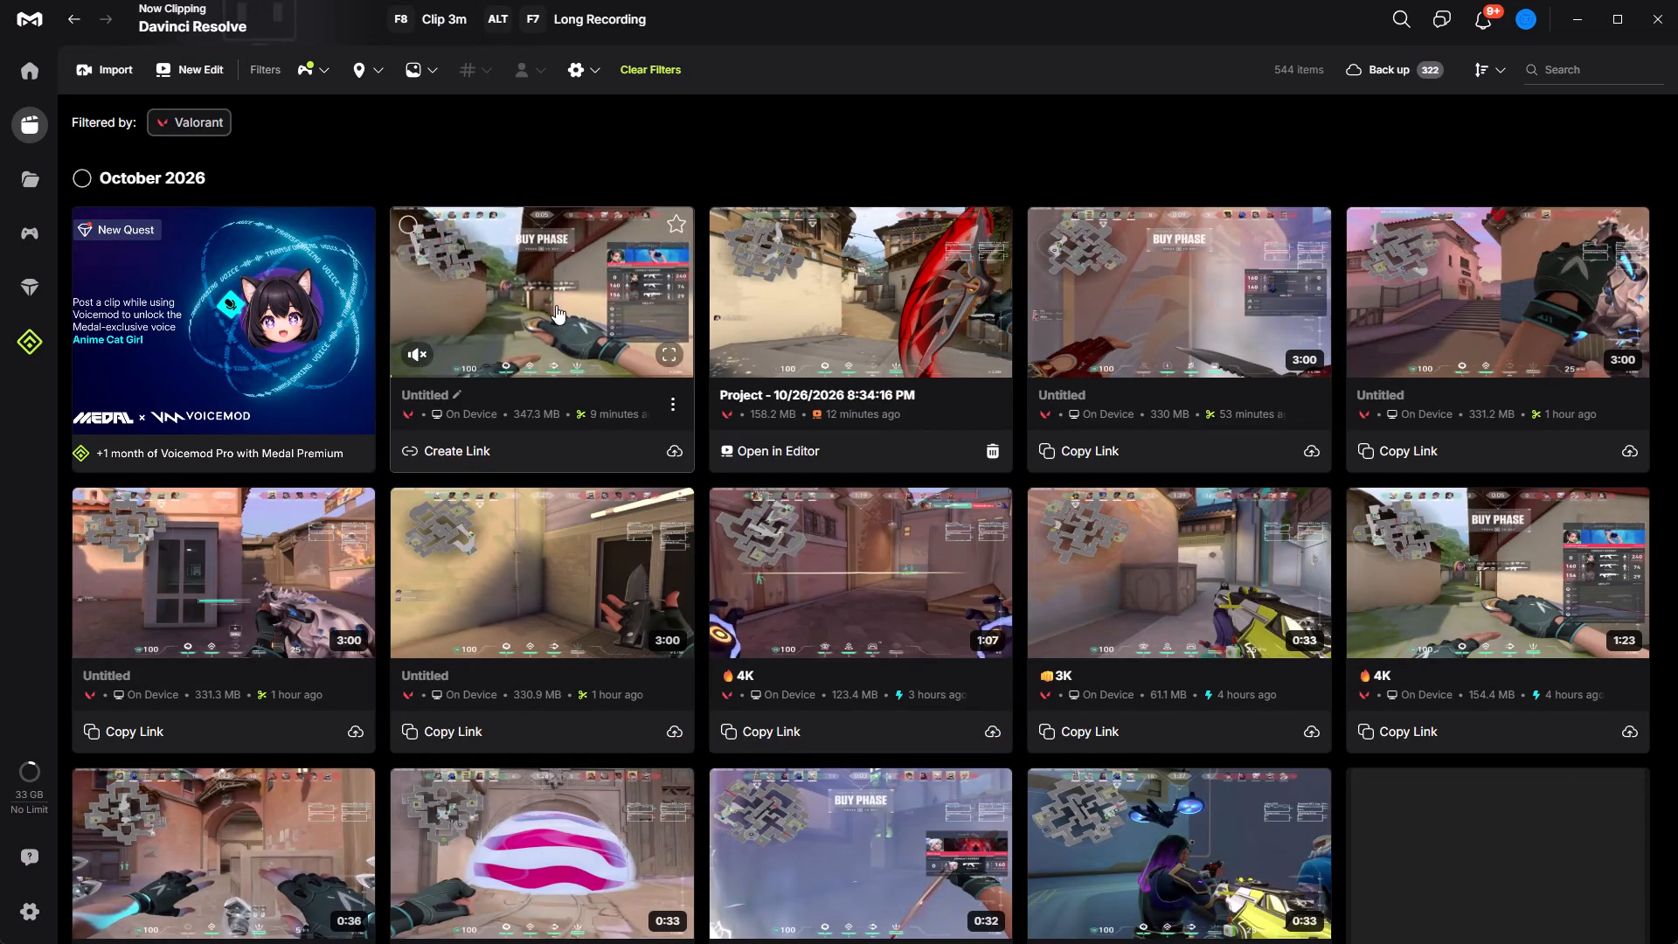
left_click(557, 305)
left_click(1199, 241)
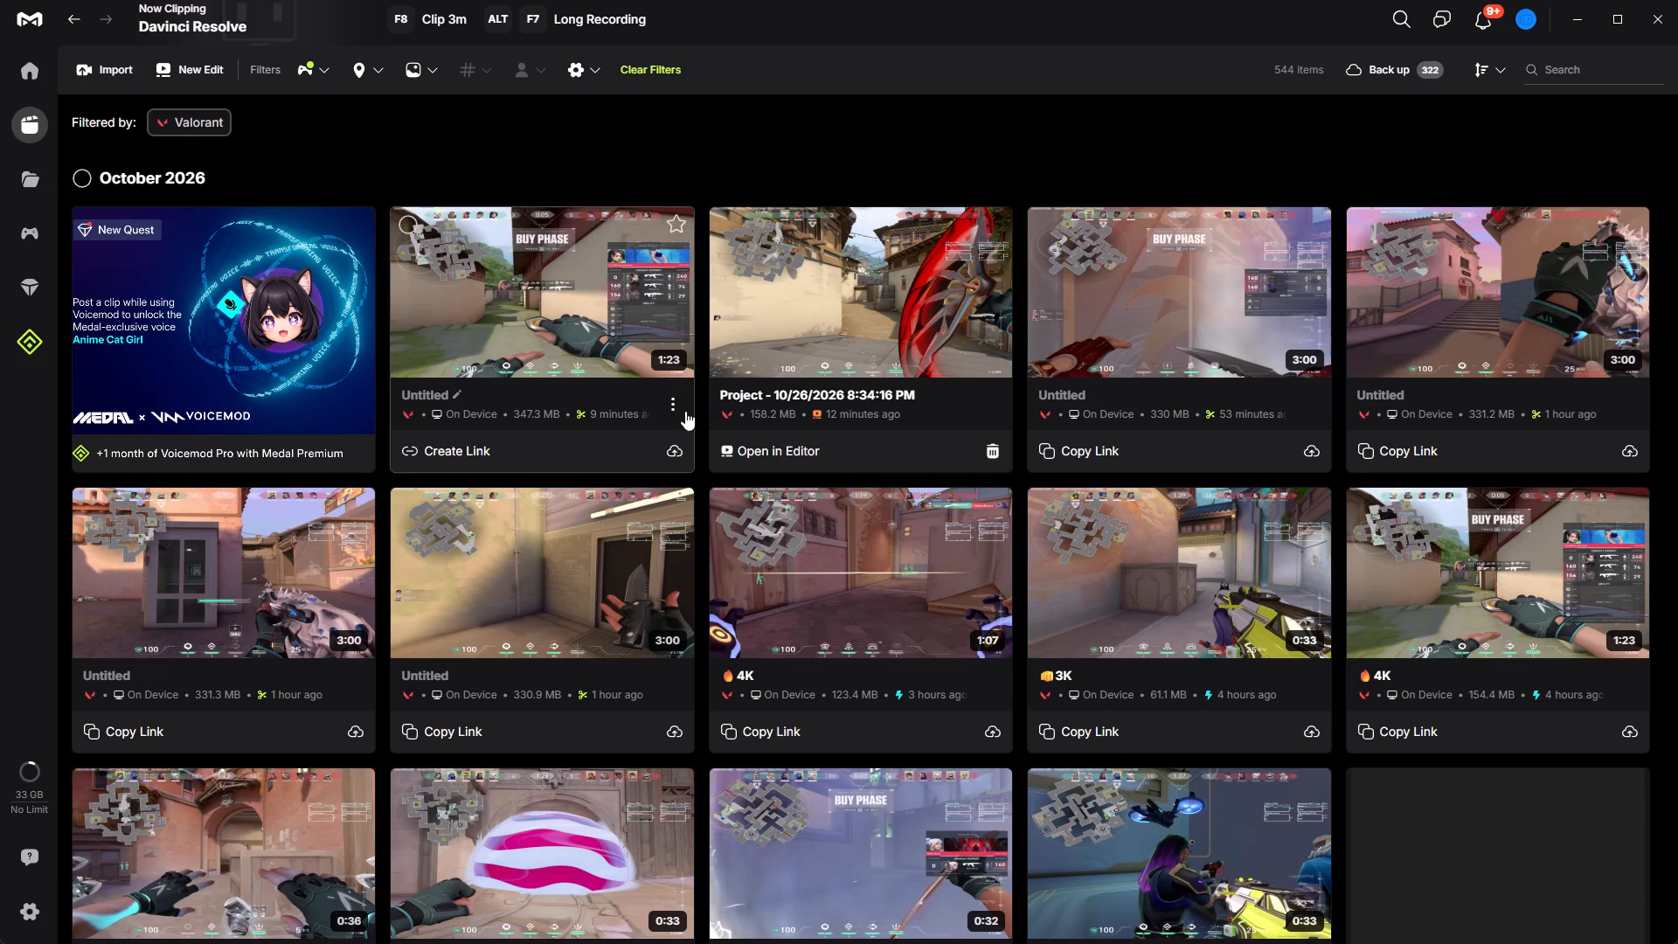
left_click(677, 413)
left_click(750, 749)
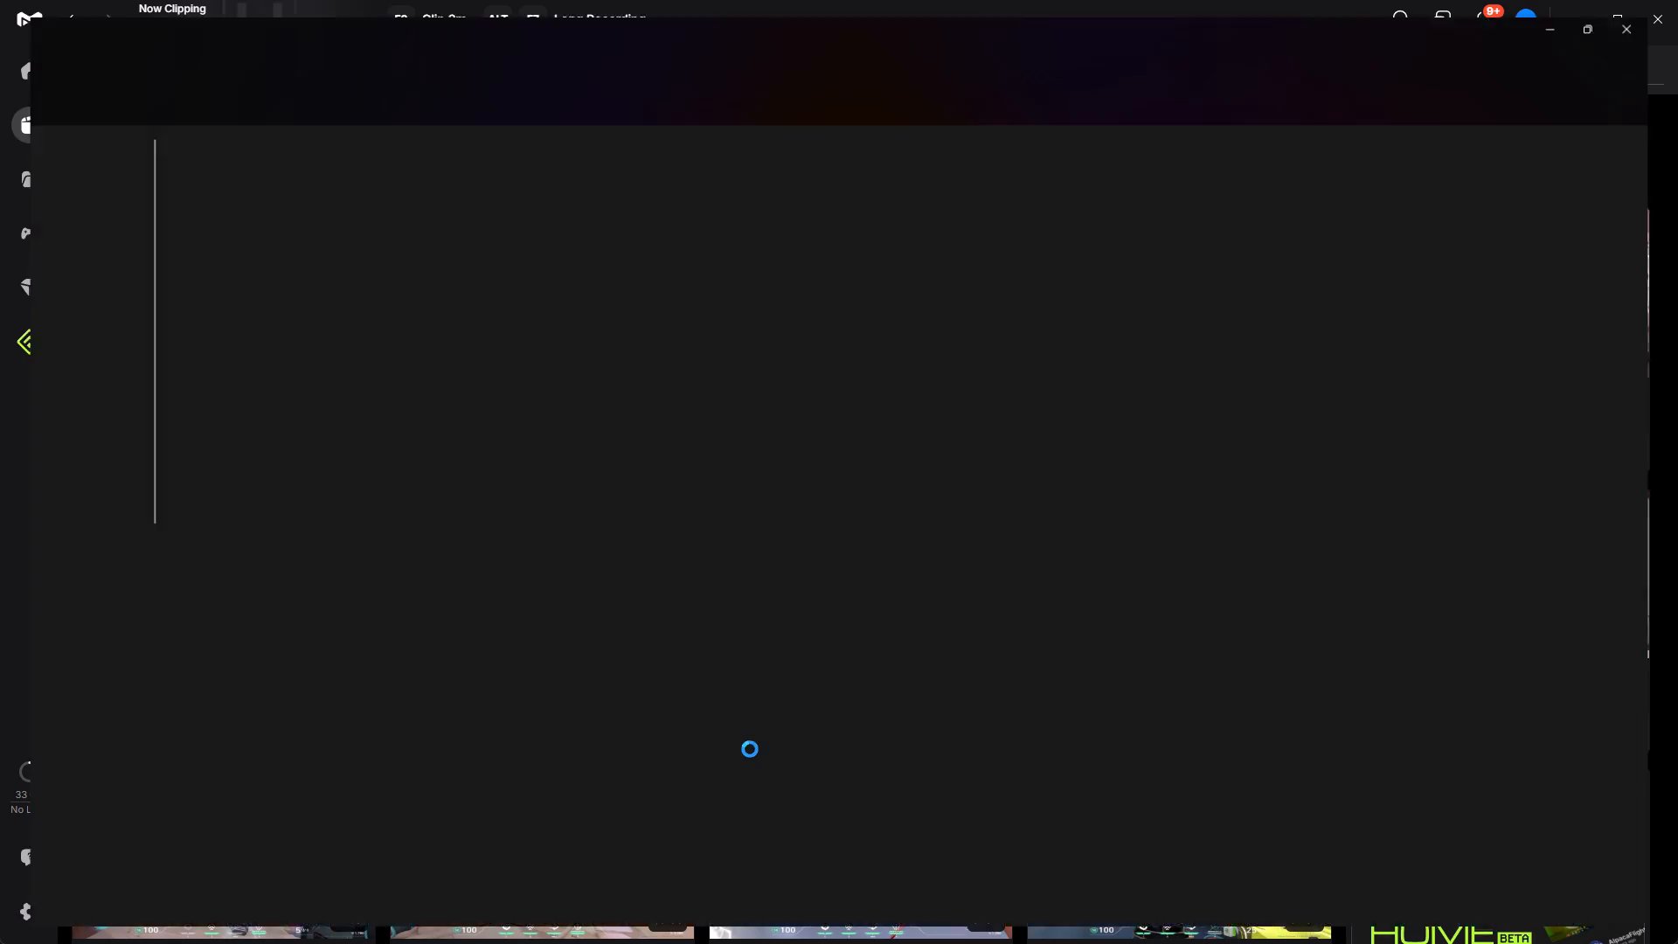
Import the rendered MP4 from the exports folder into DaVinci Resolve's first 10 bin.
left_click_drag(517, 160, 991, 932)
left_click(817, 600)
left_click_drag(660, 355, 635, 143)
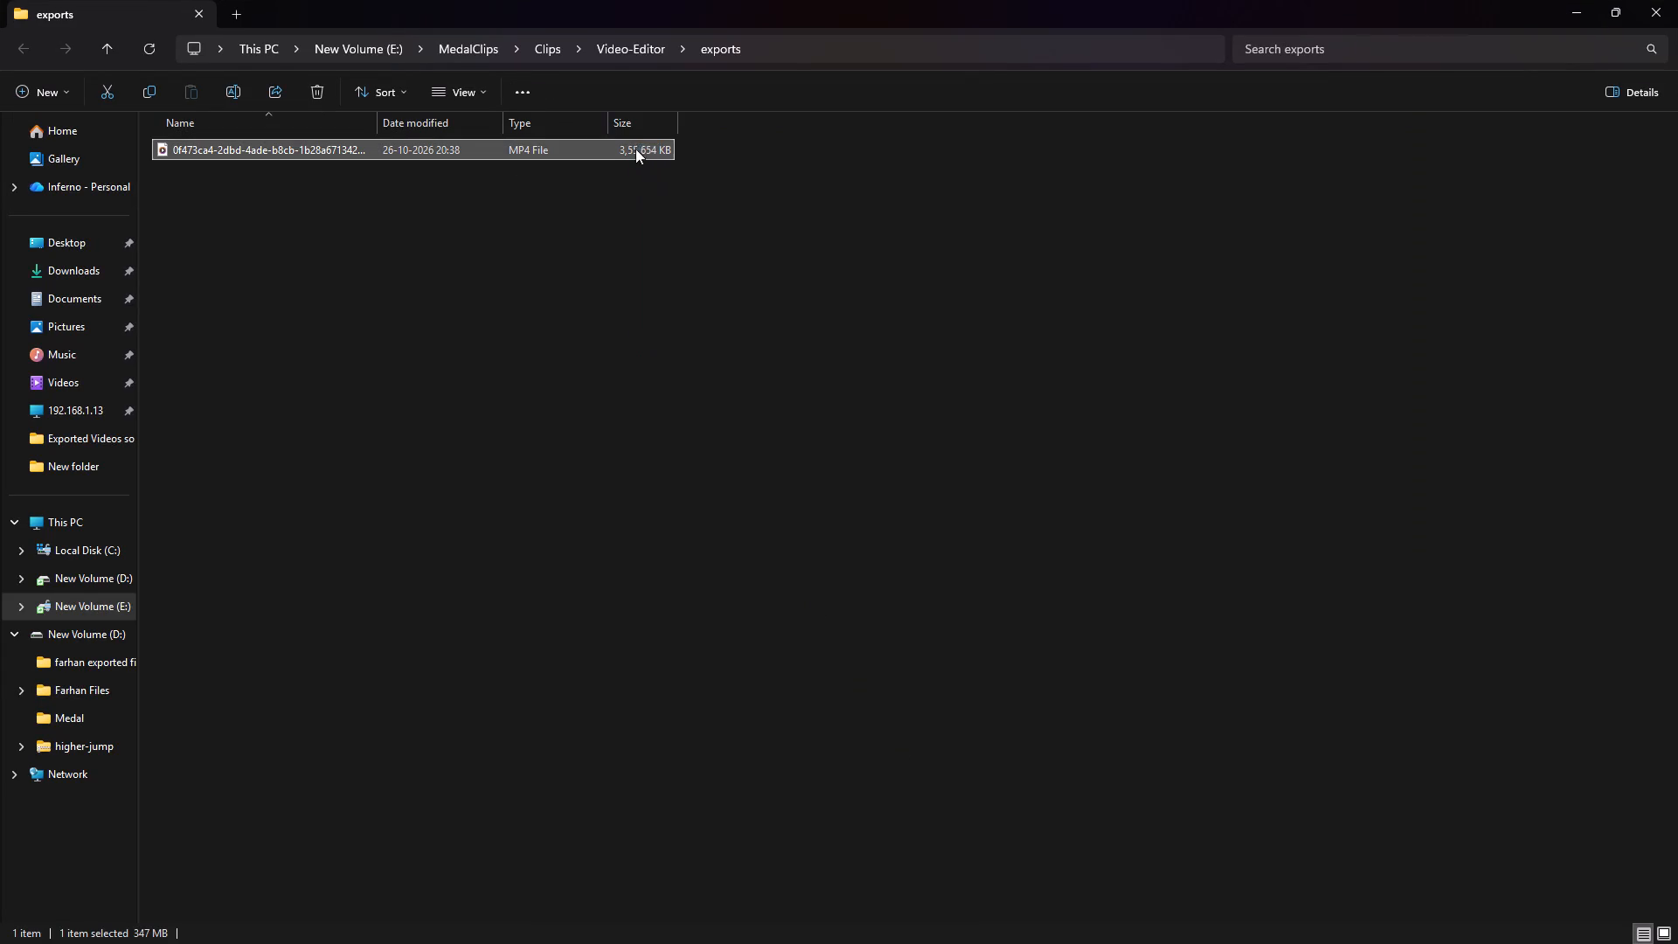
left_click_drag(650, 149, 865, 916)
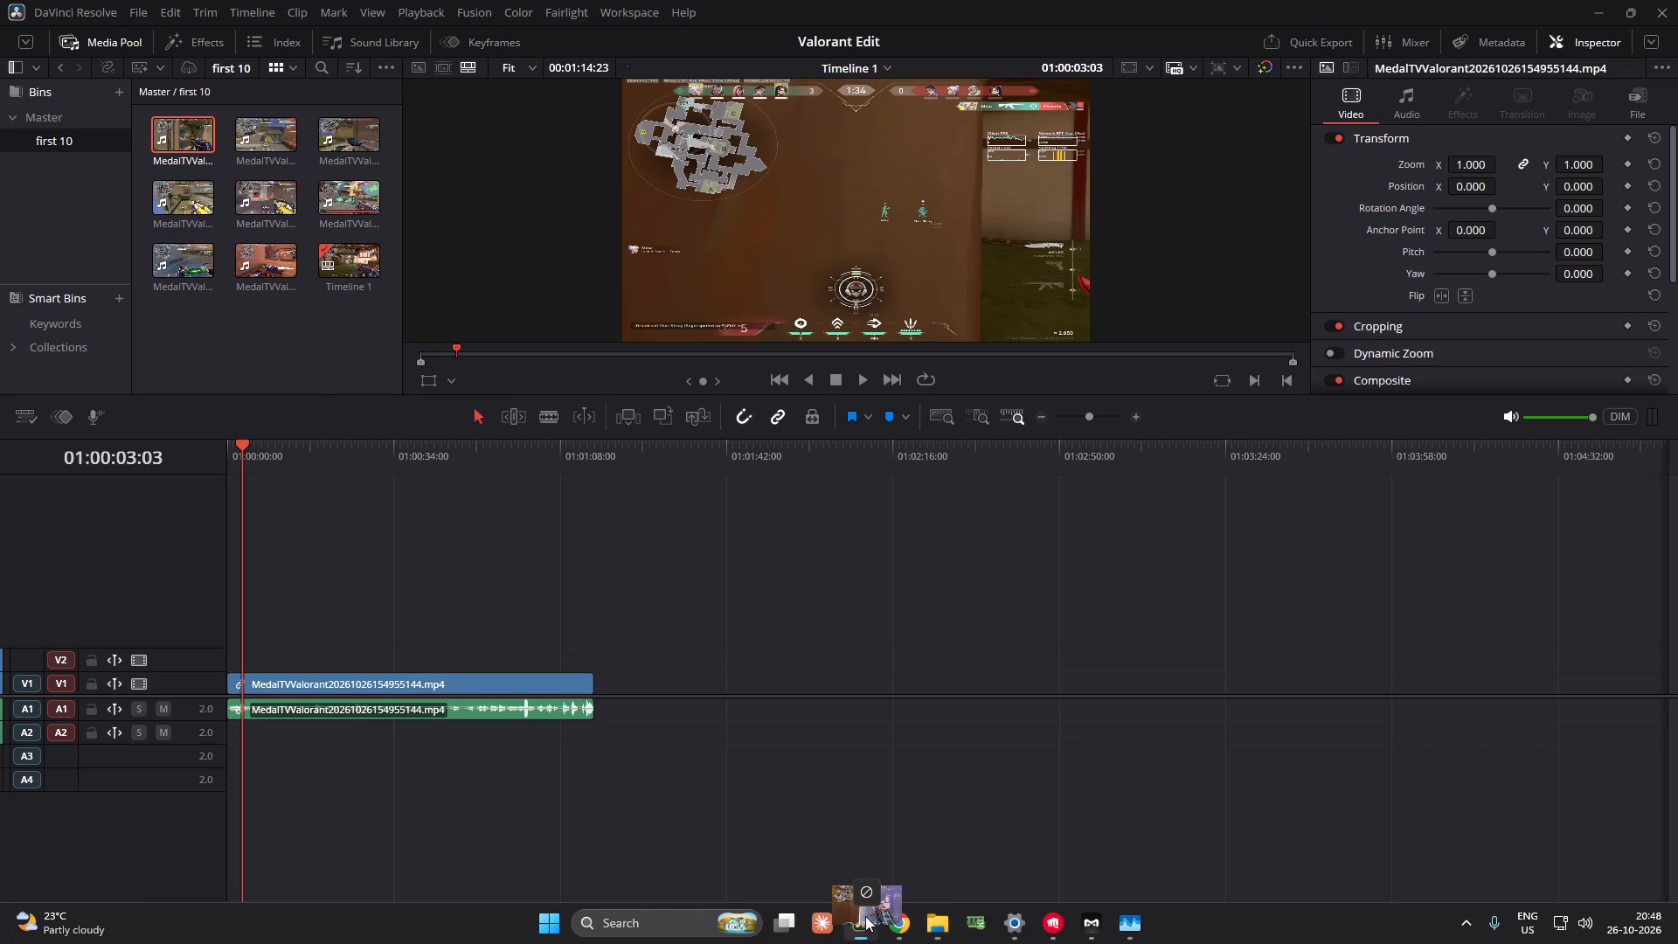
left_click_drag(865, 916, 239, 364)
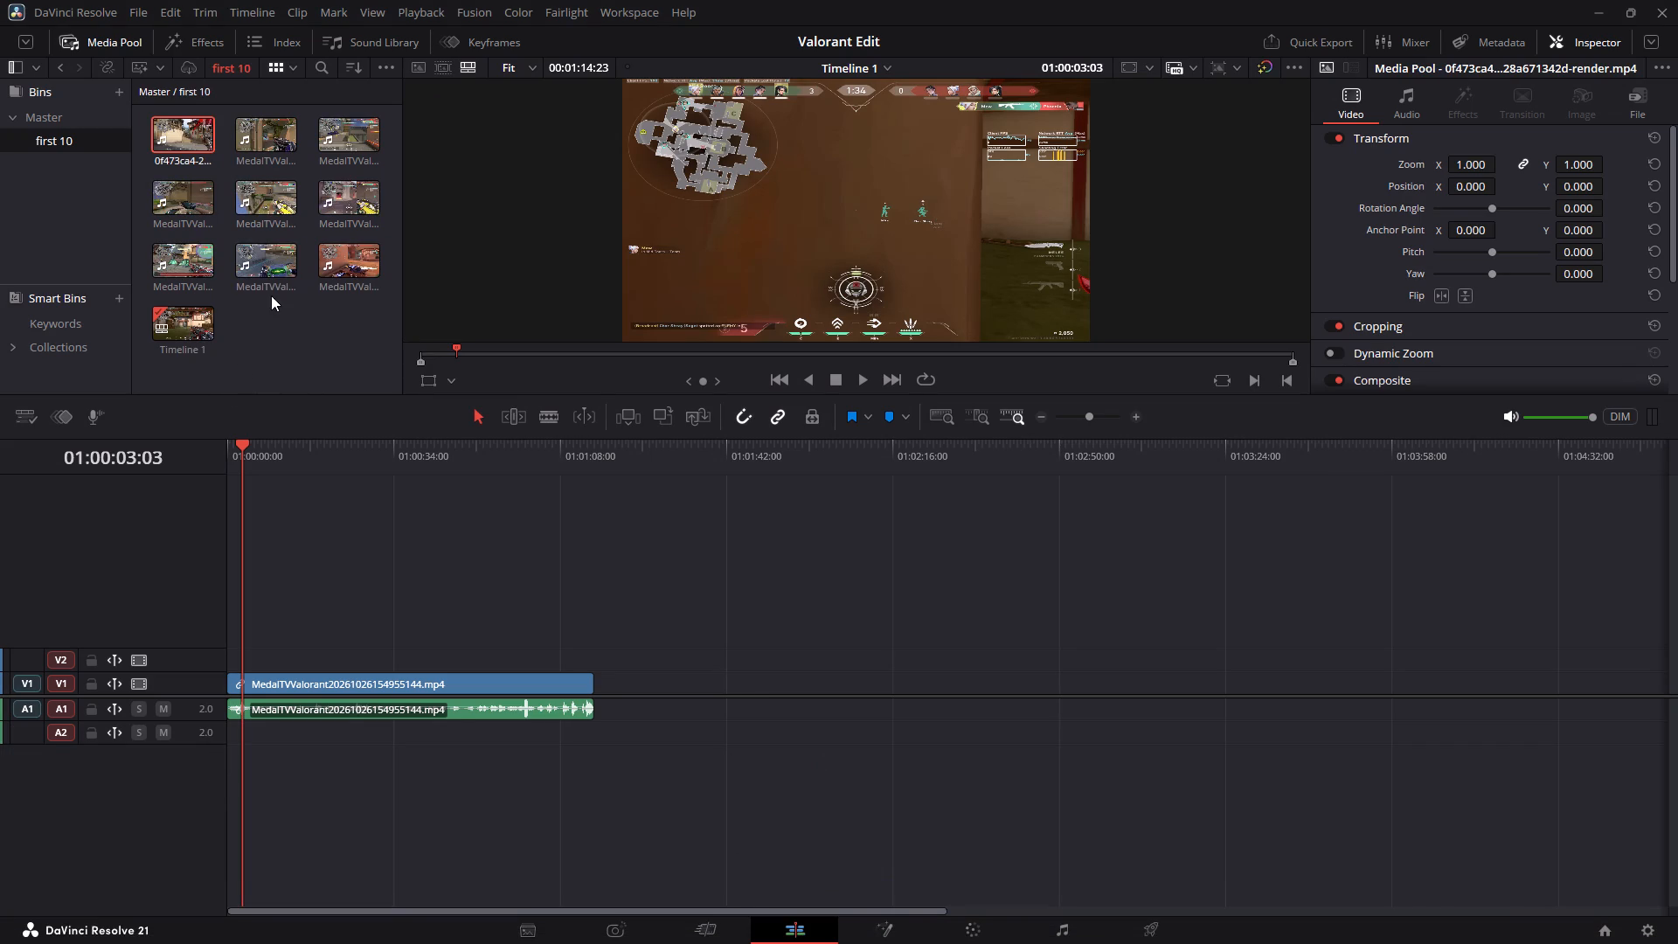
Delete Timeline 1 and all the MedalTVValorant clips from the first 10 bin, keeping only the imported render.
left_click_drag(281, 314, 181, 201)
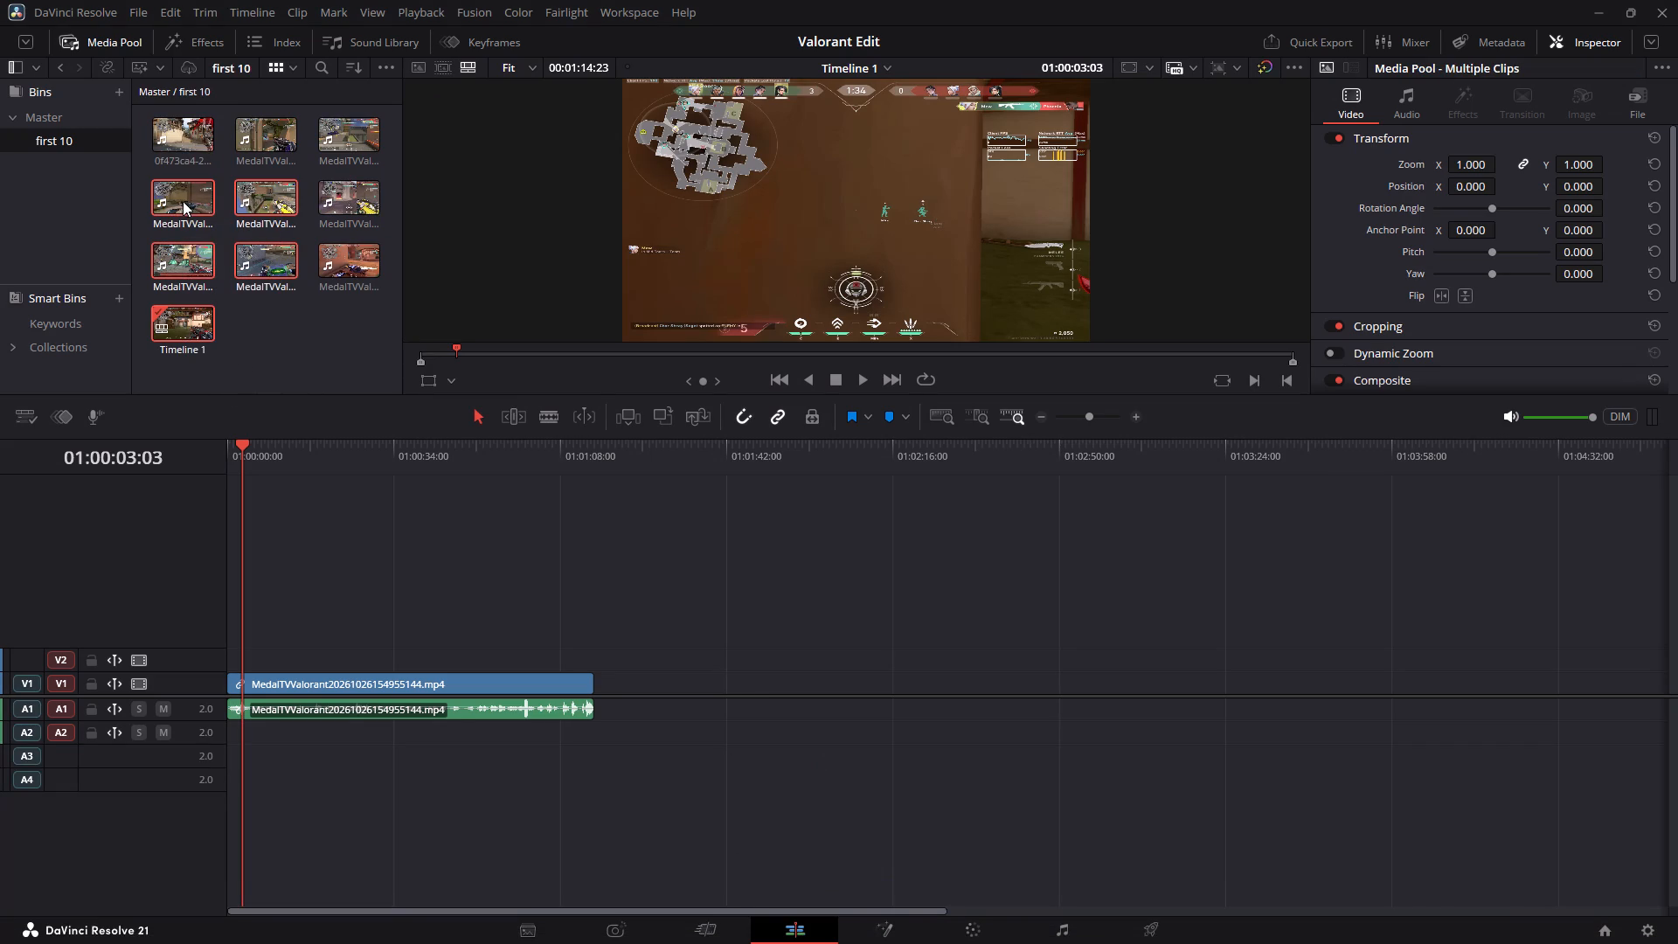
key("BackSpace")
left_click(972, 529)
left_click_drag(350, 232, 183, 204)
key("BackSpace")
left_click_drag(349, 172, 264, 137)
key("BackSpace")
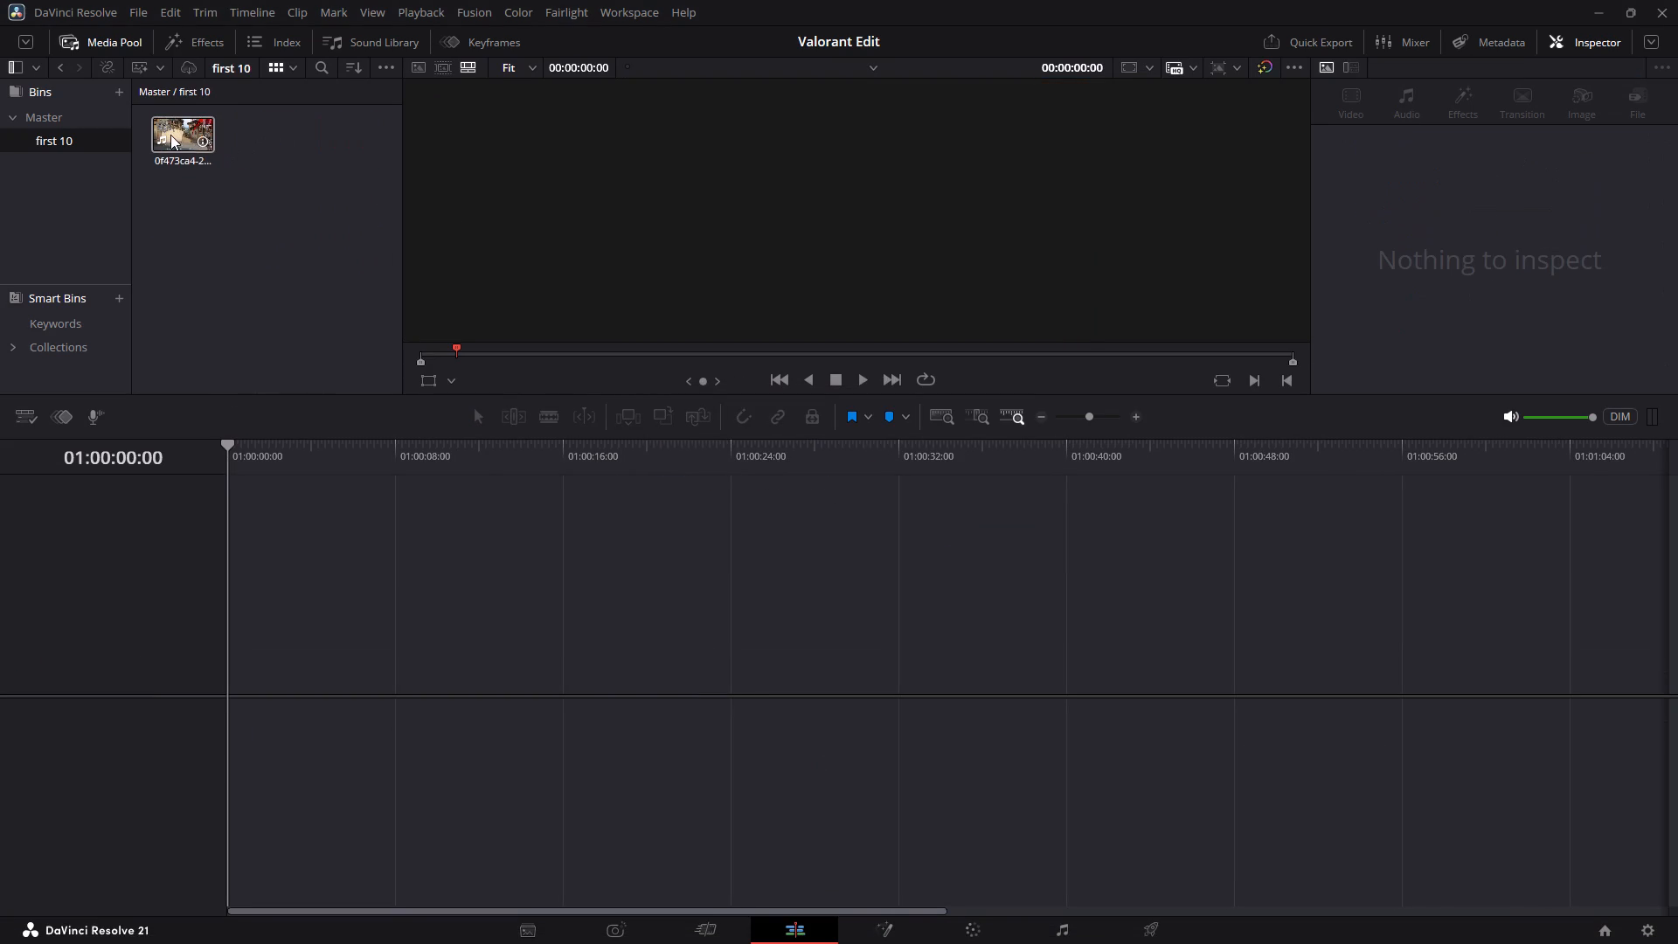
Place the imported render at the start of a new timeline on tracks V1 and A1.
left_click_drag(189, 142, 390, 654)
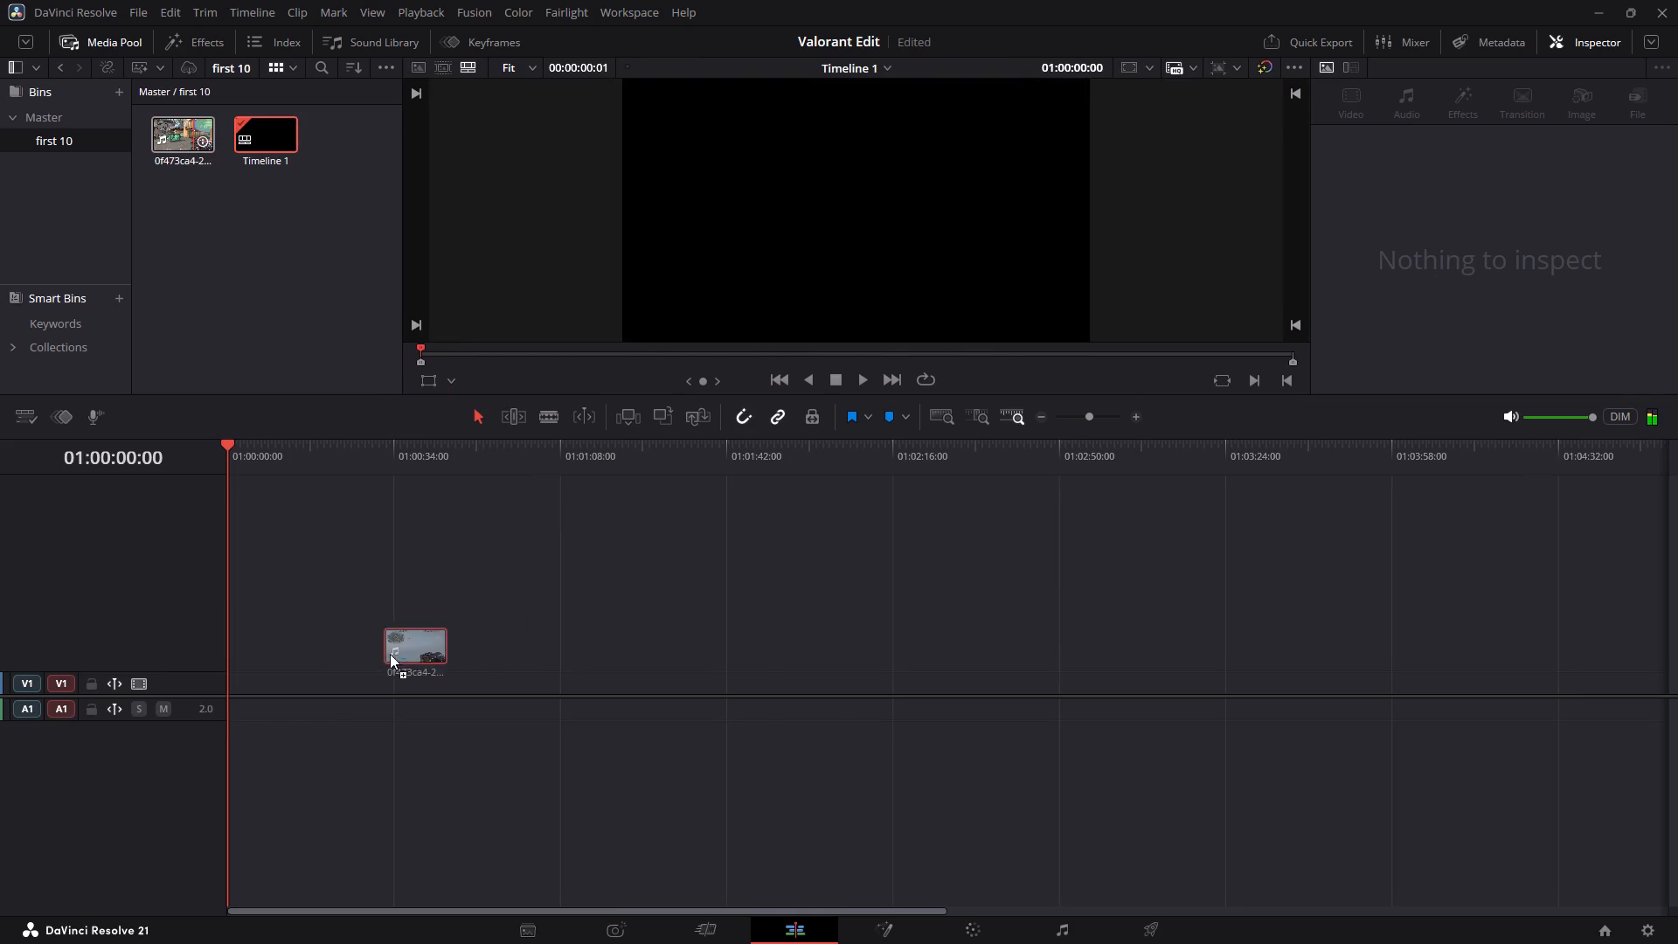
left_click_drag(390, 654, 212, 671)
Play the clip's opening seconds and go back frame by frame to find where the unwanted intro ends.
key("space")
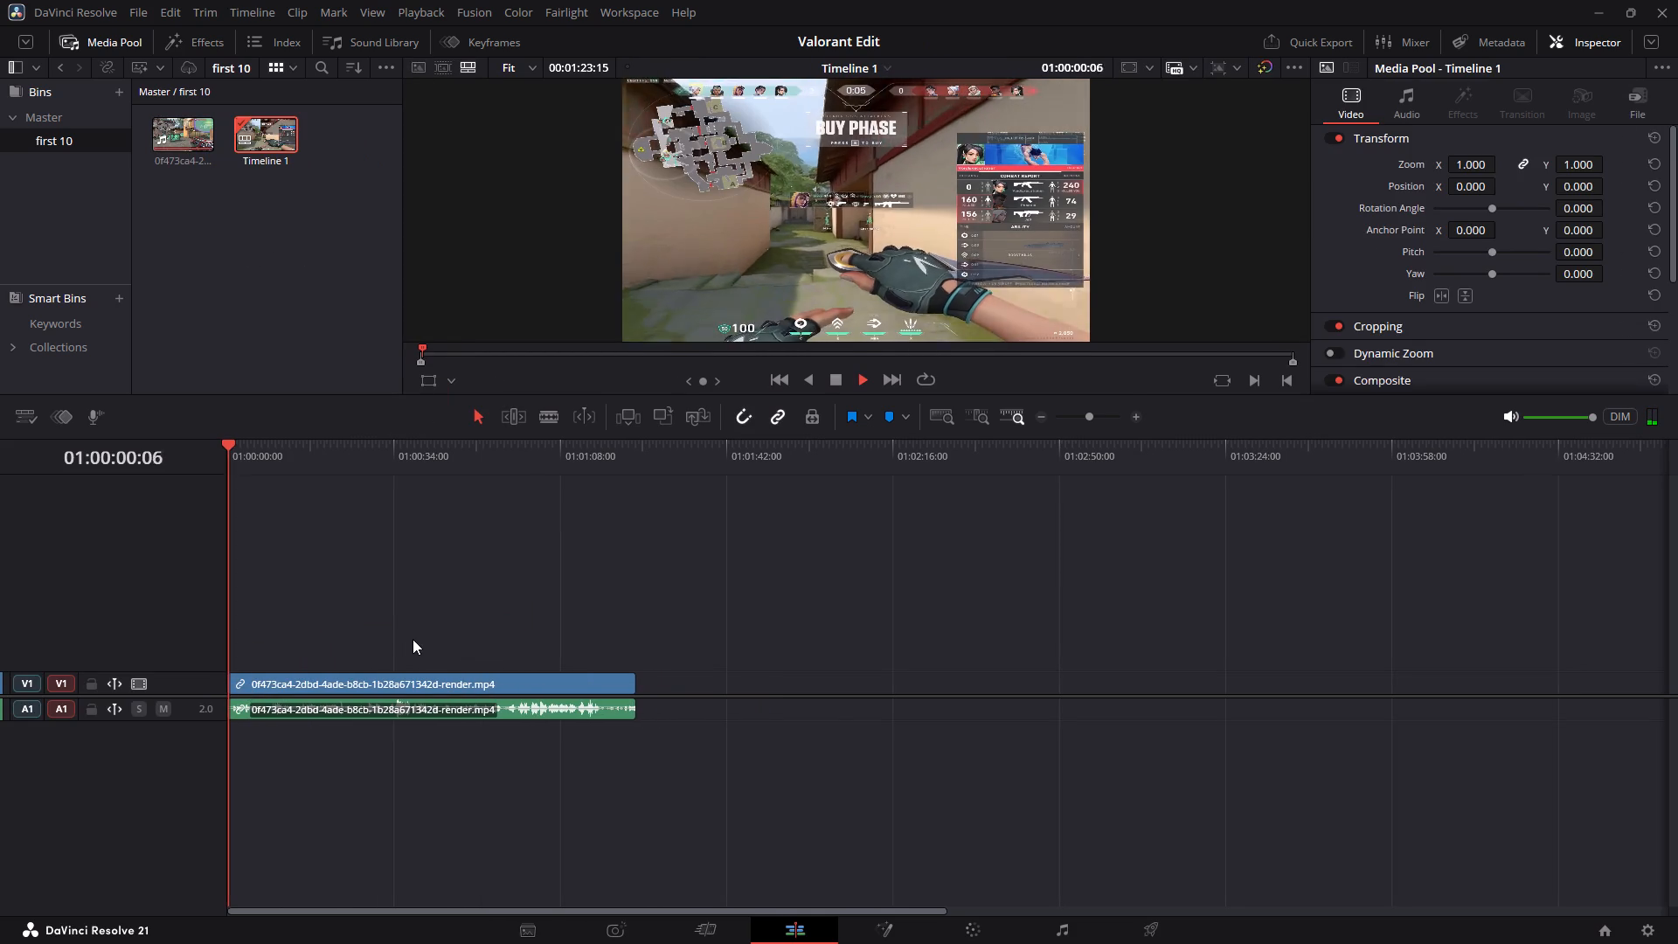
key("space")
key("space")
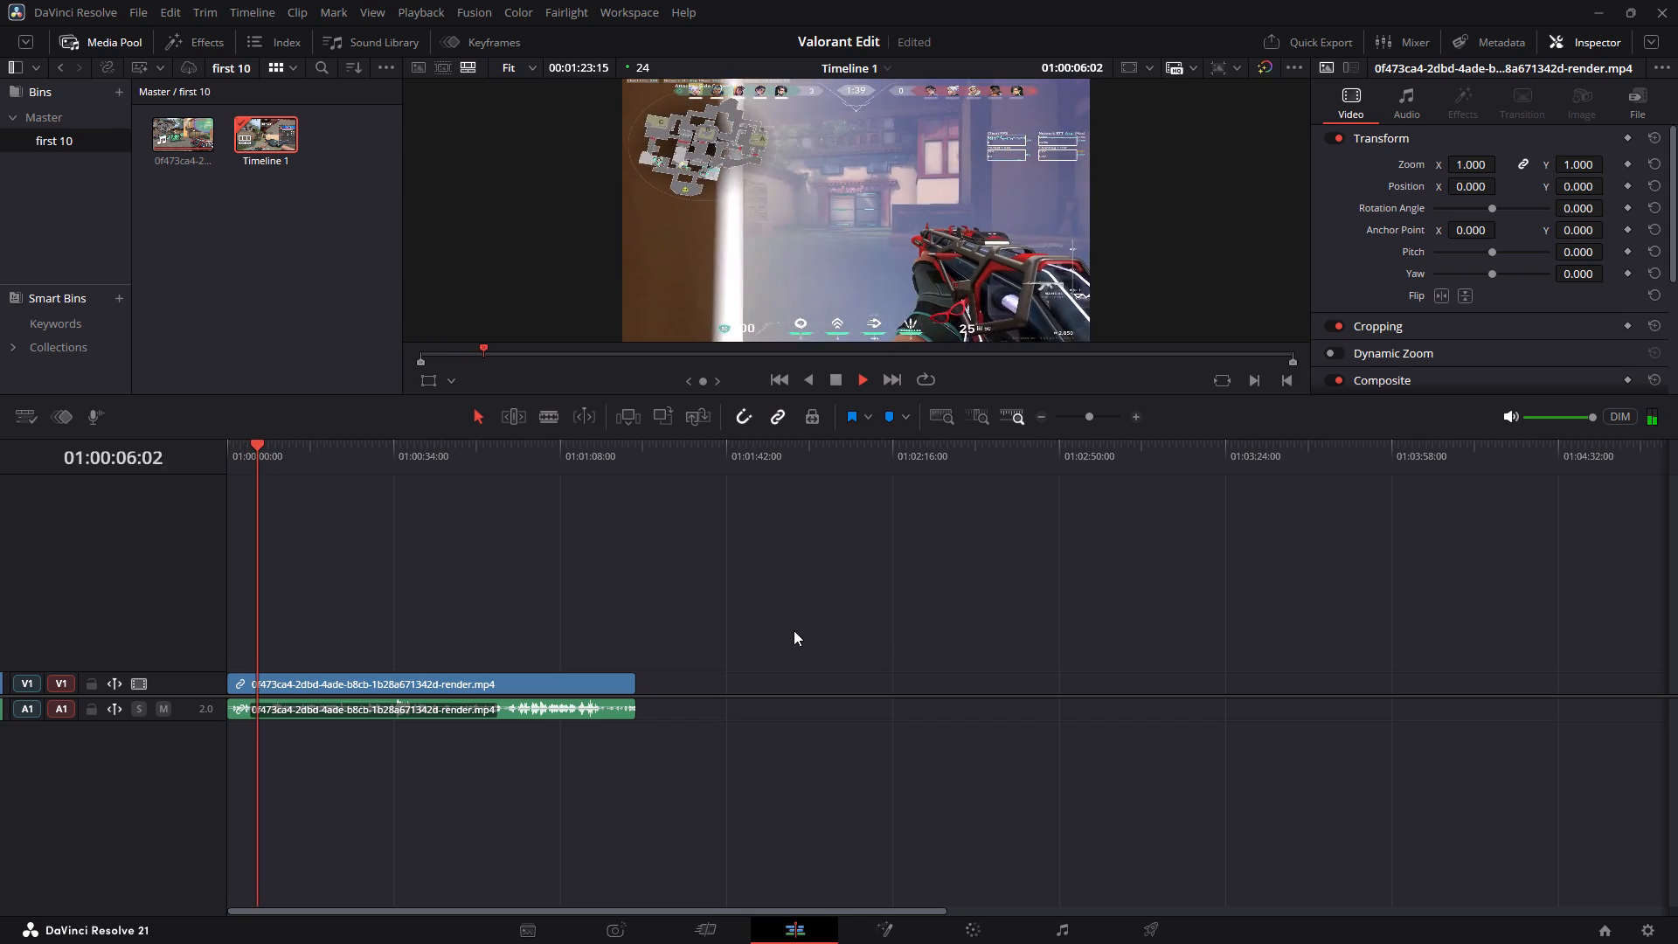
key("space")
key("space")
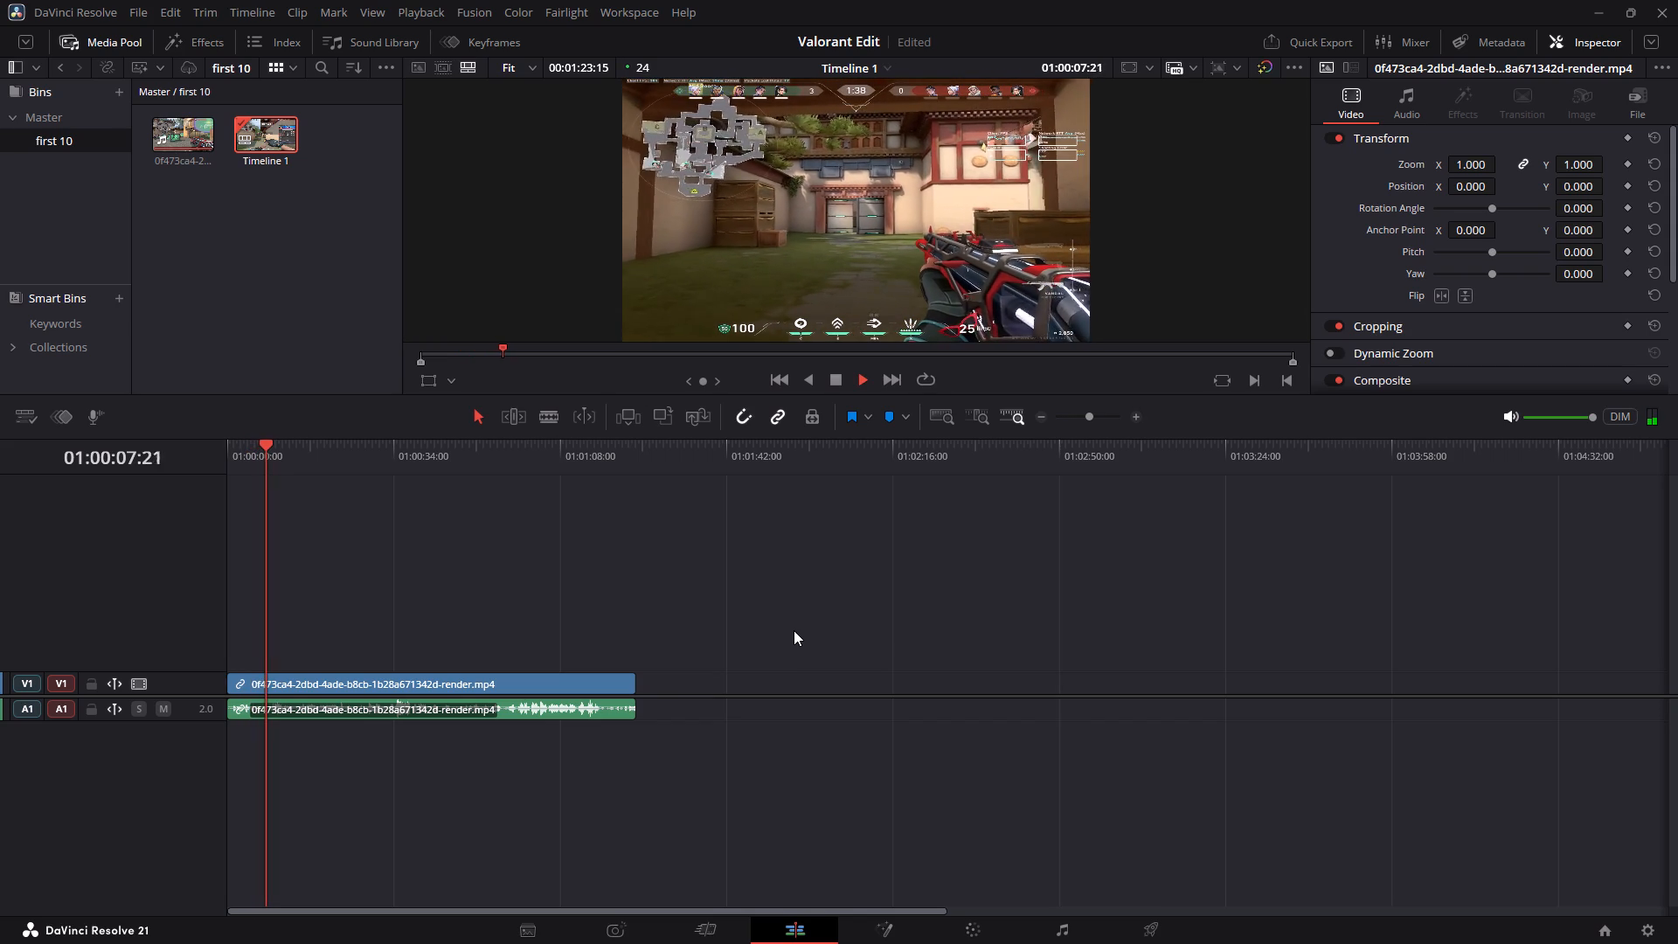
key("space")
key("space")
key("space")
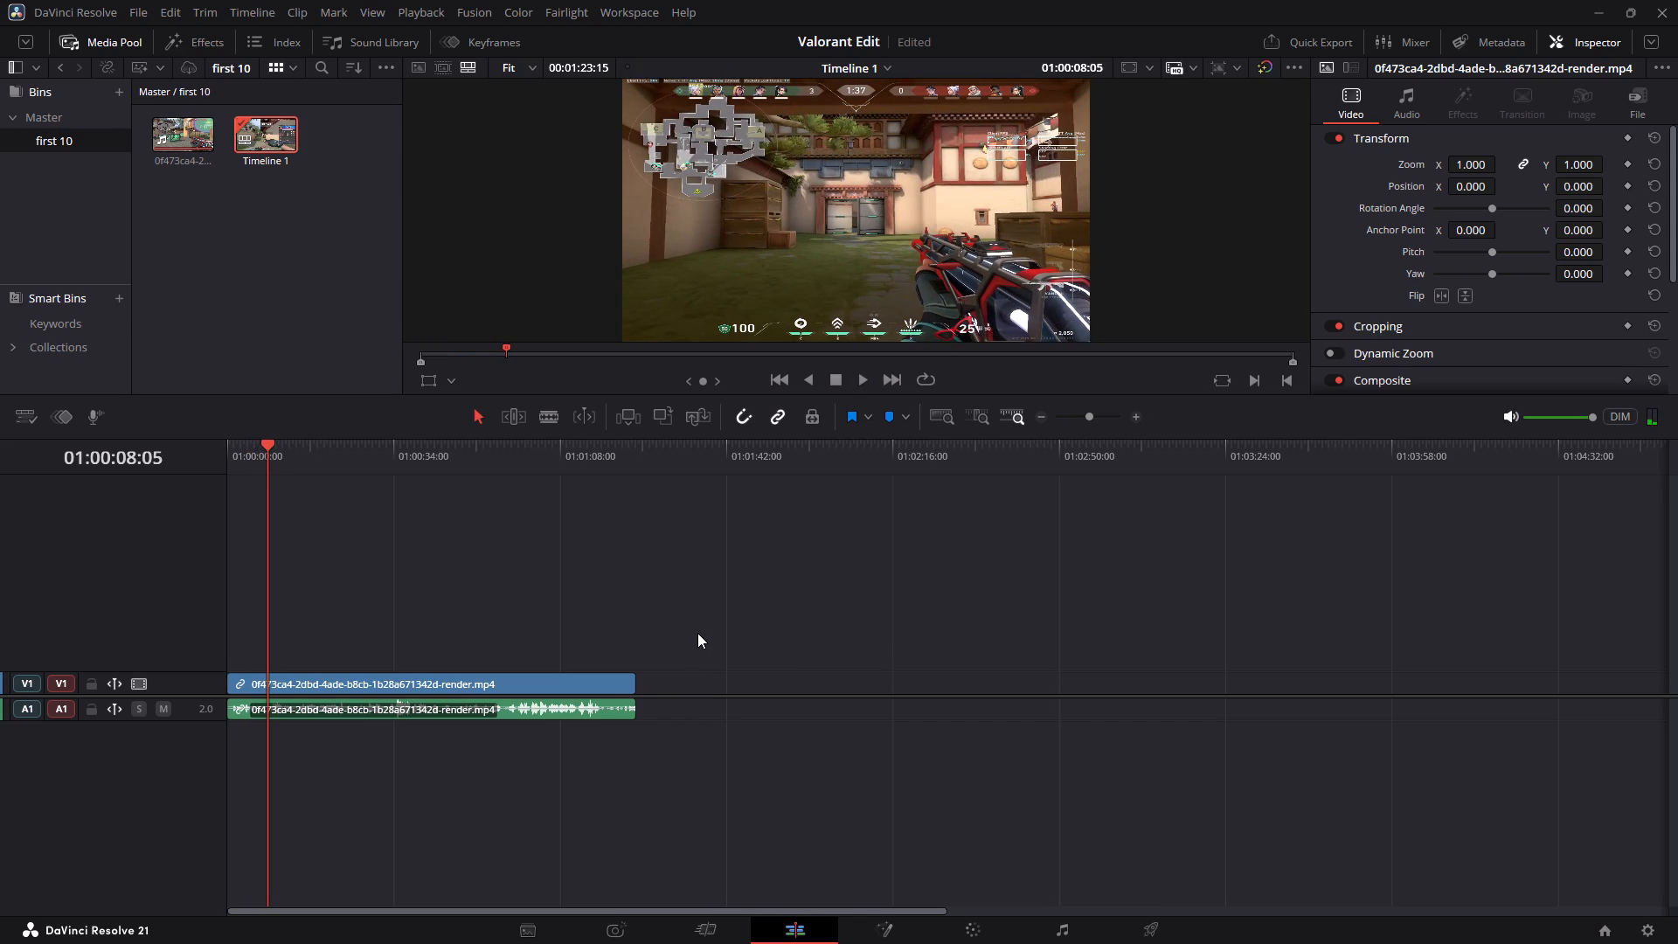
key("Left")
key("Left")
key("Left")
key("Left")
key("Left")
key("Left")
key("Left")
key("Left")
key("Left")
key("Left")
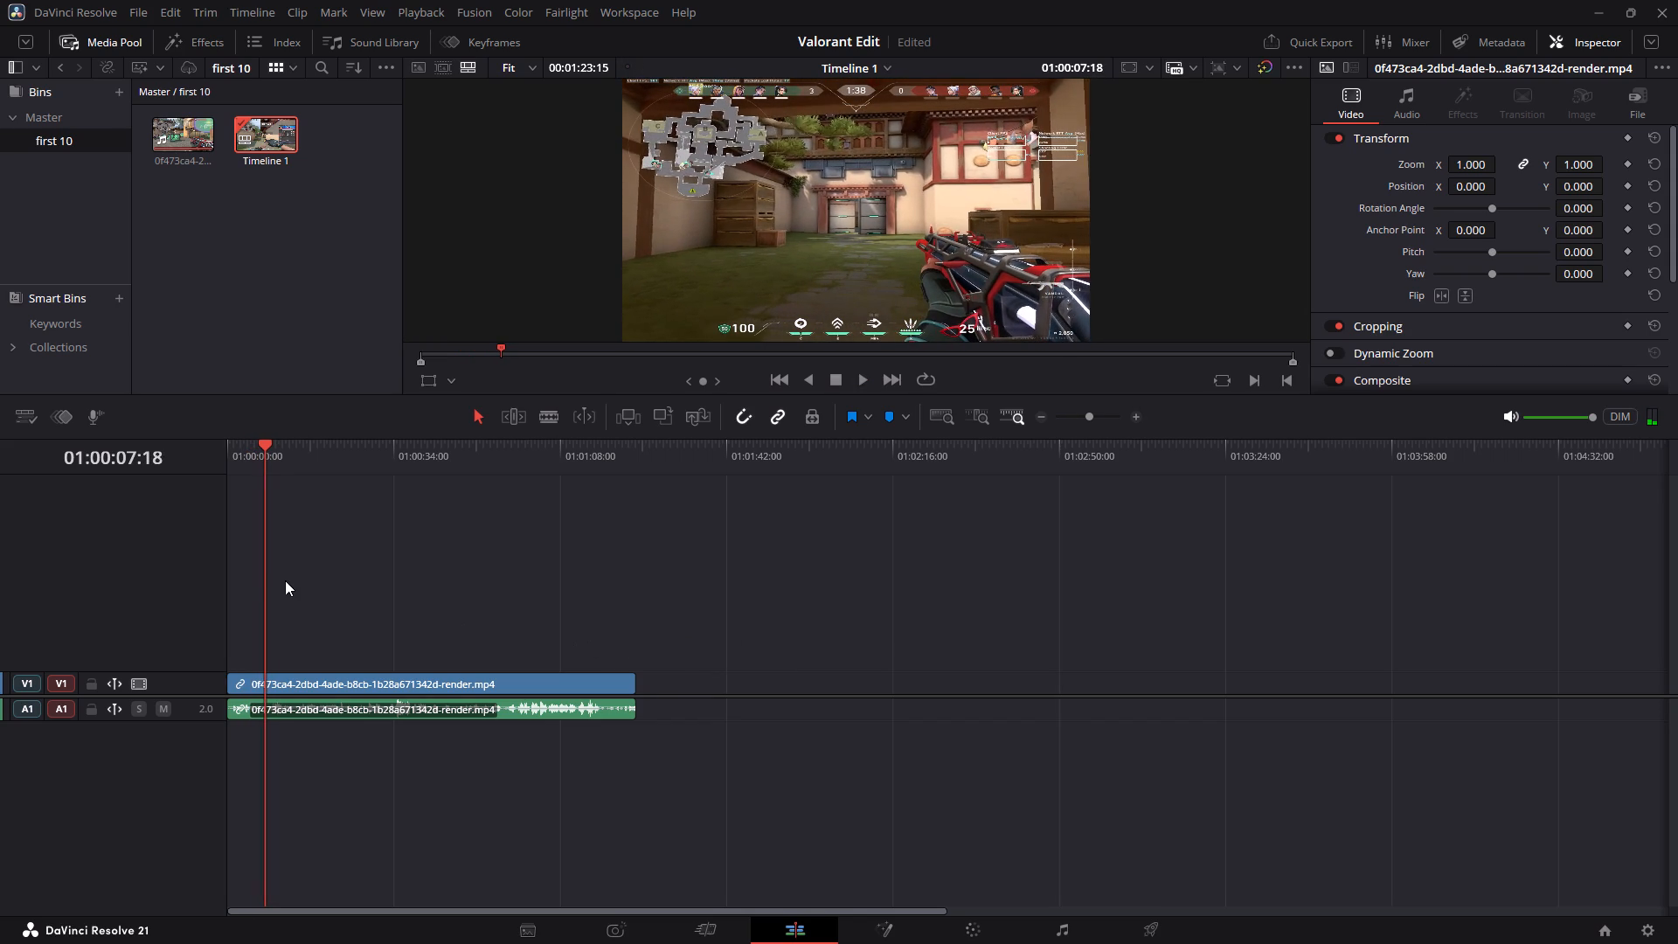
key("Left")
key("Left")
Split the clip at 01:00:07:15, delete the opening part and close the gap so the remainder starts the timeline.
left_click(263, 594)
key("space")
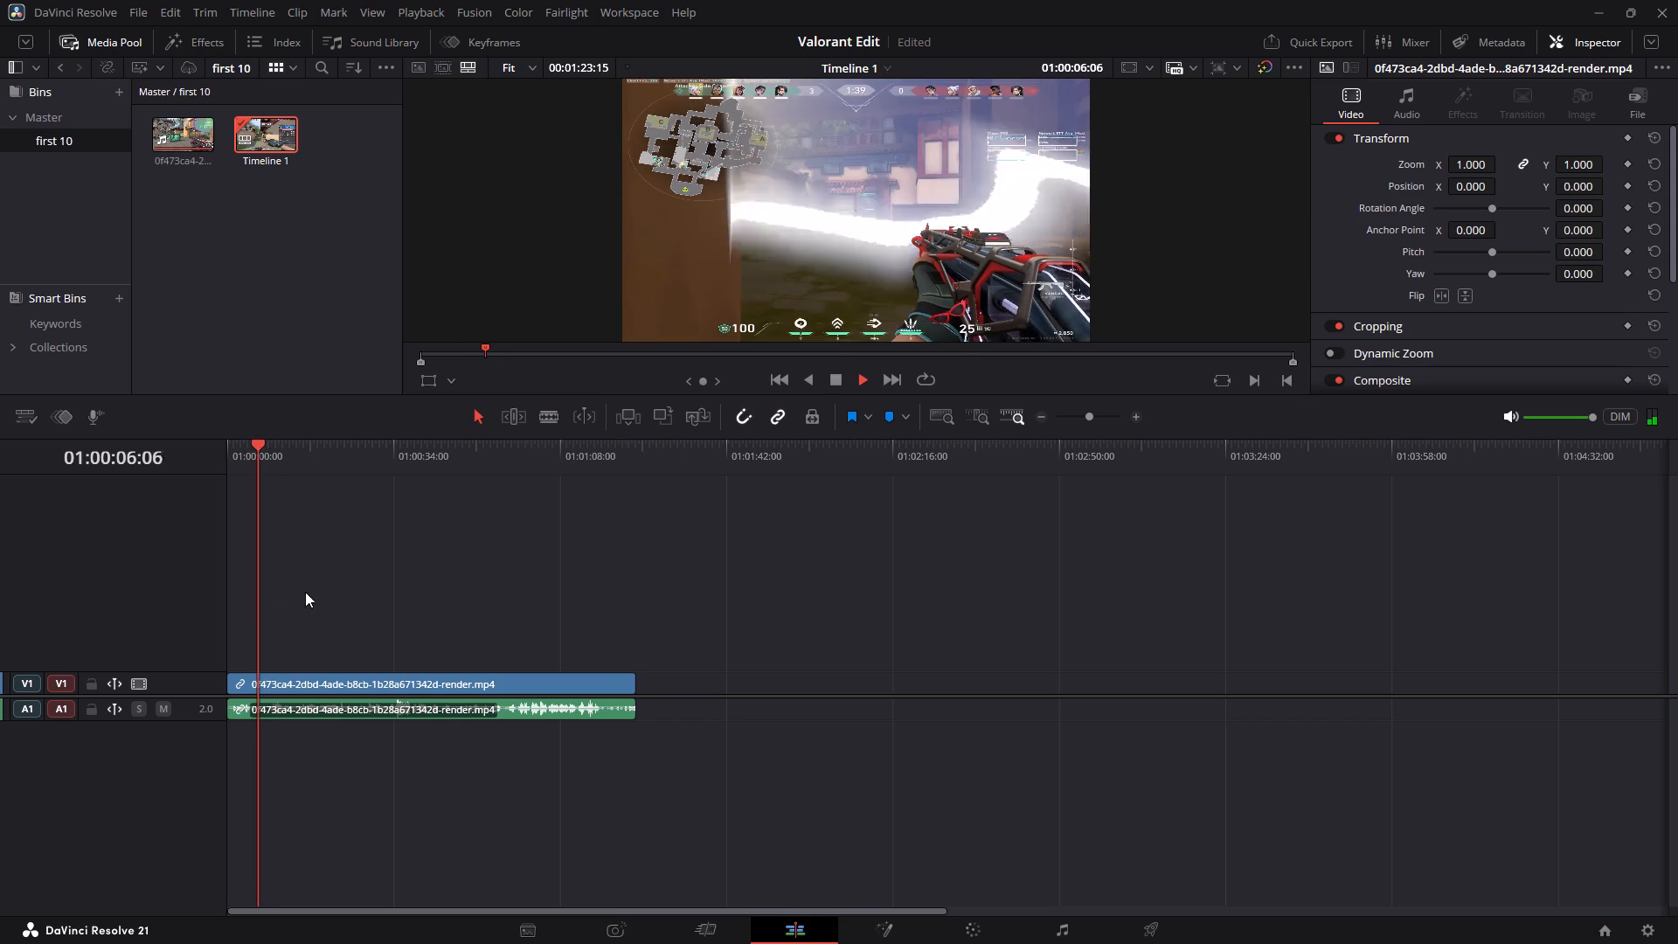
key("space")
key("space")
left_click_drag(378, 648, 349, 712)
key("space")
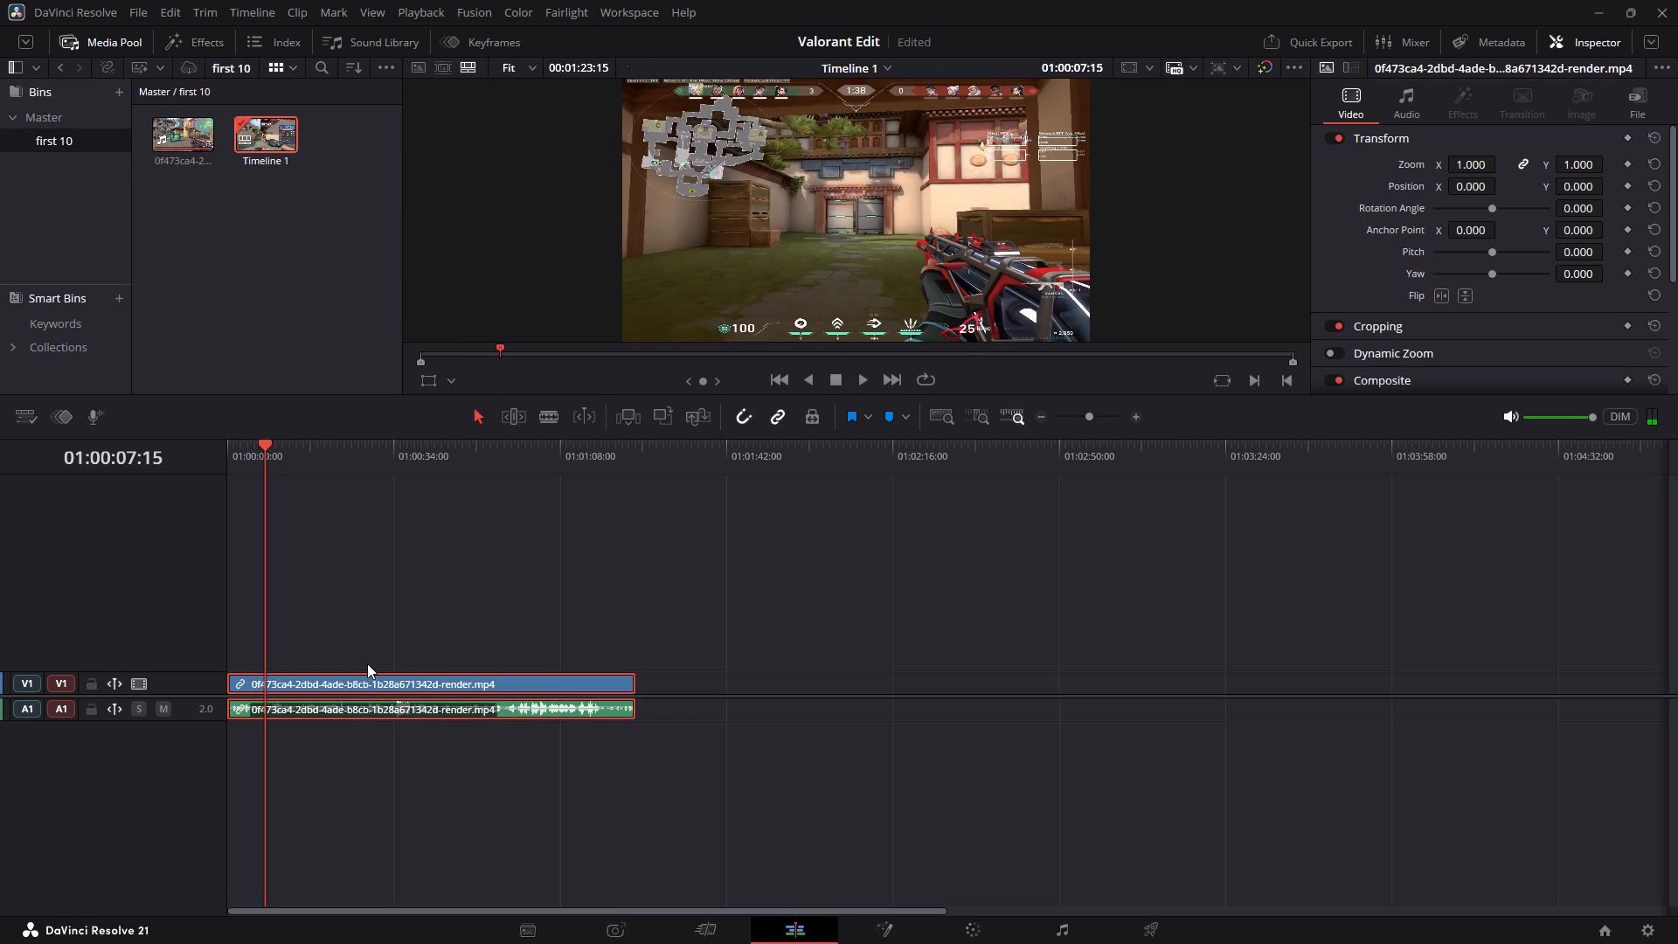
key("ctrl+b")
left_click_drag(233, 642, 231, 752)
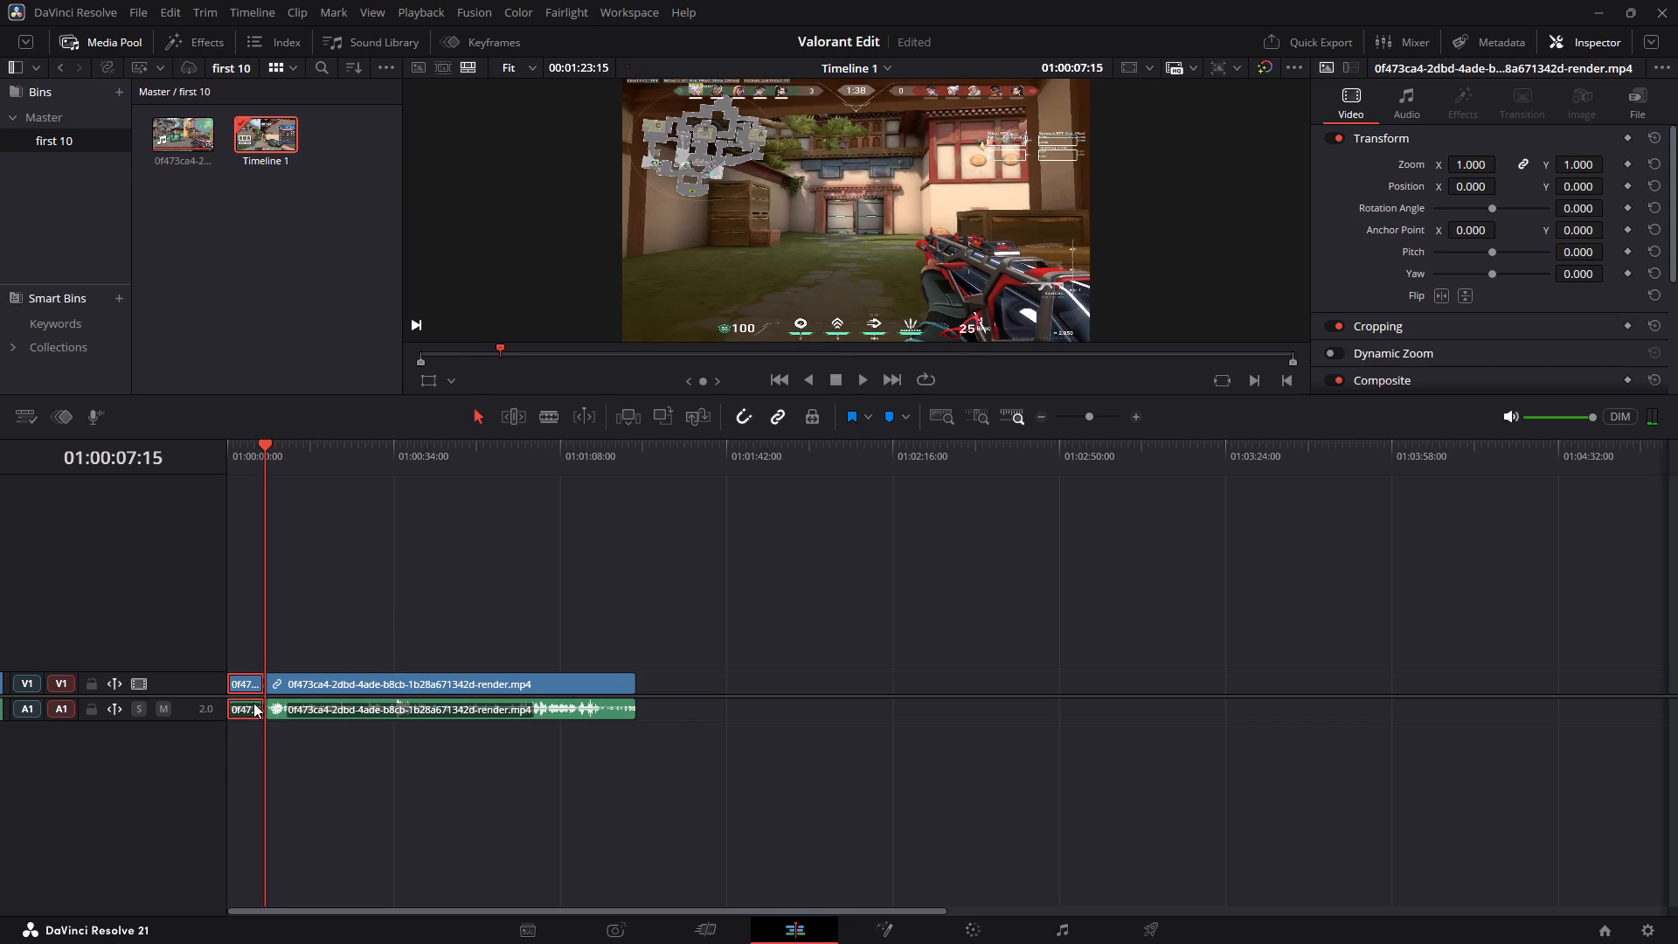
key("BackSpace")
left_click(251, 674)
key("BackSpace")
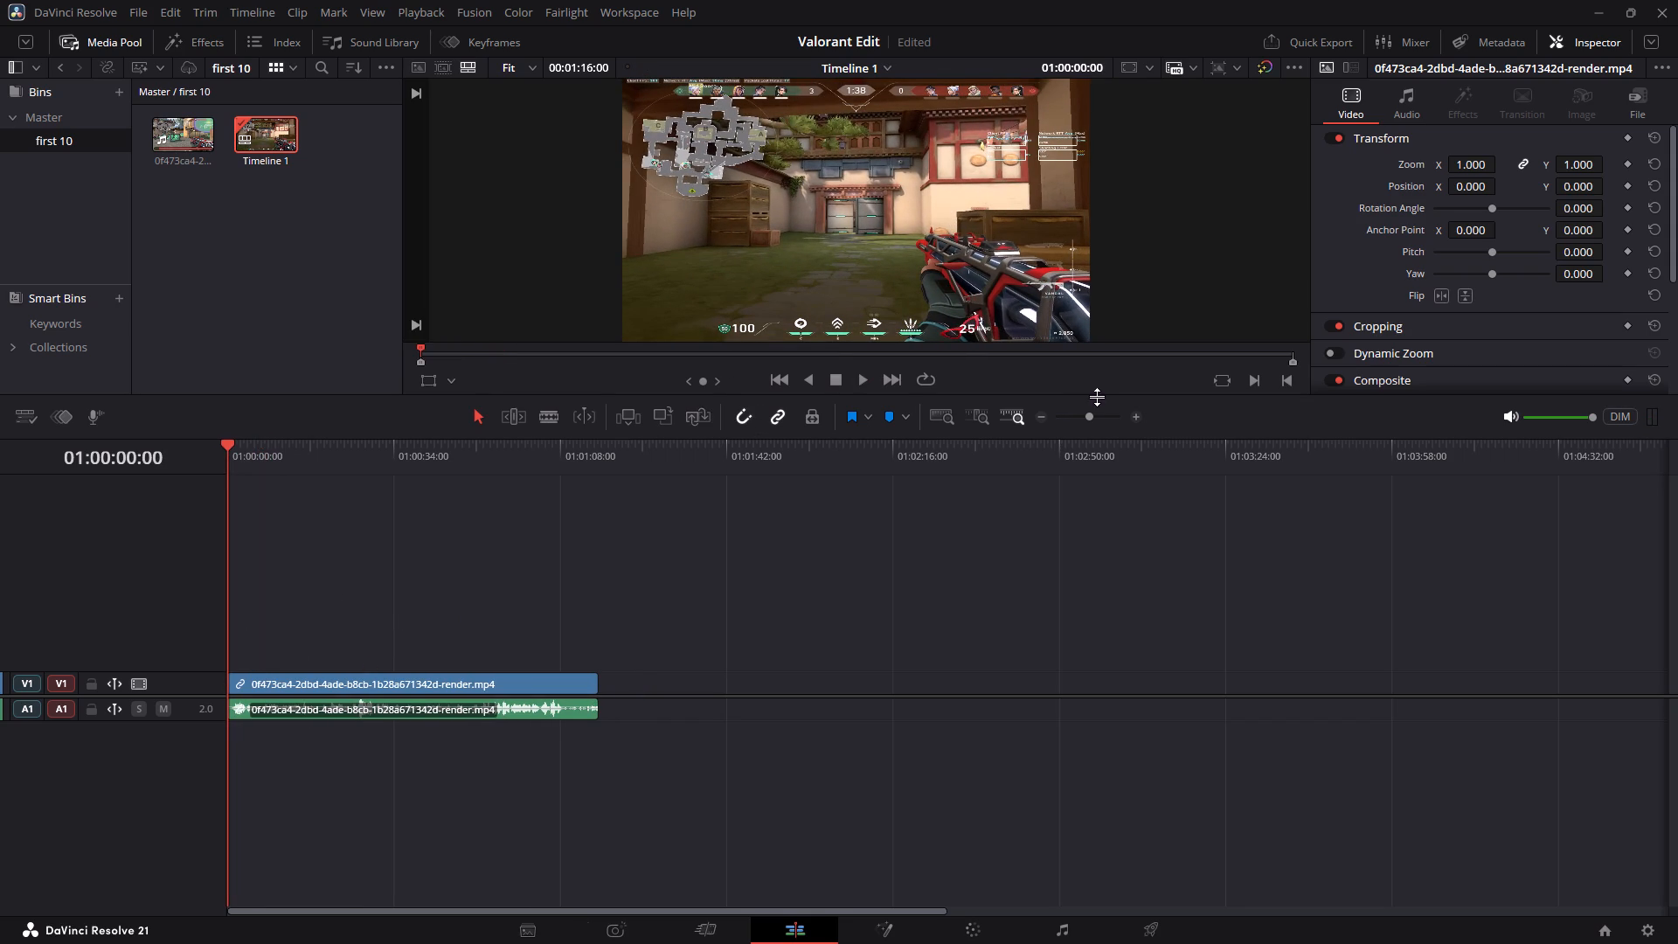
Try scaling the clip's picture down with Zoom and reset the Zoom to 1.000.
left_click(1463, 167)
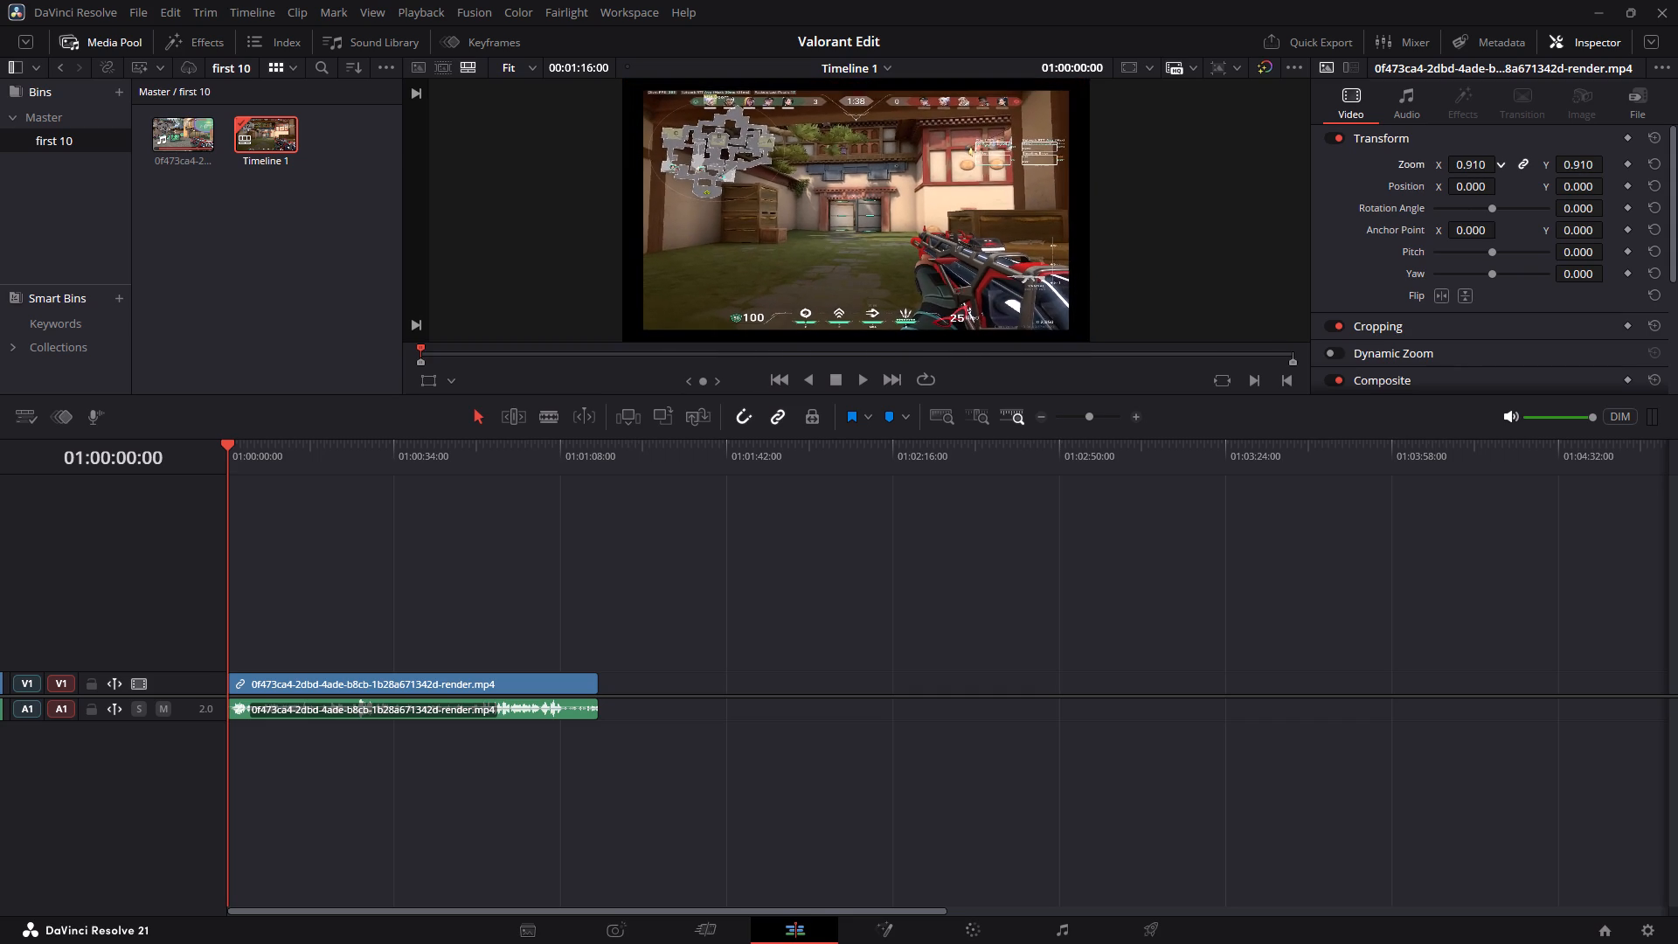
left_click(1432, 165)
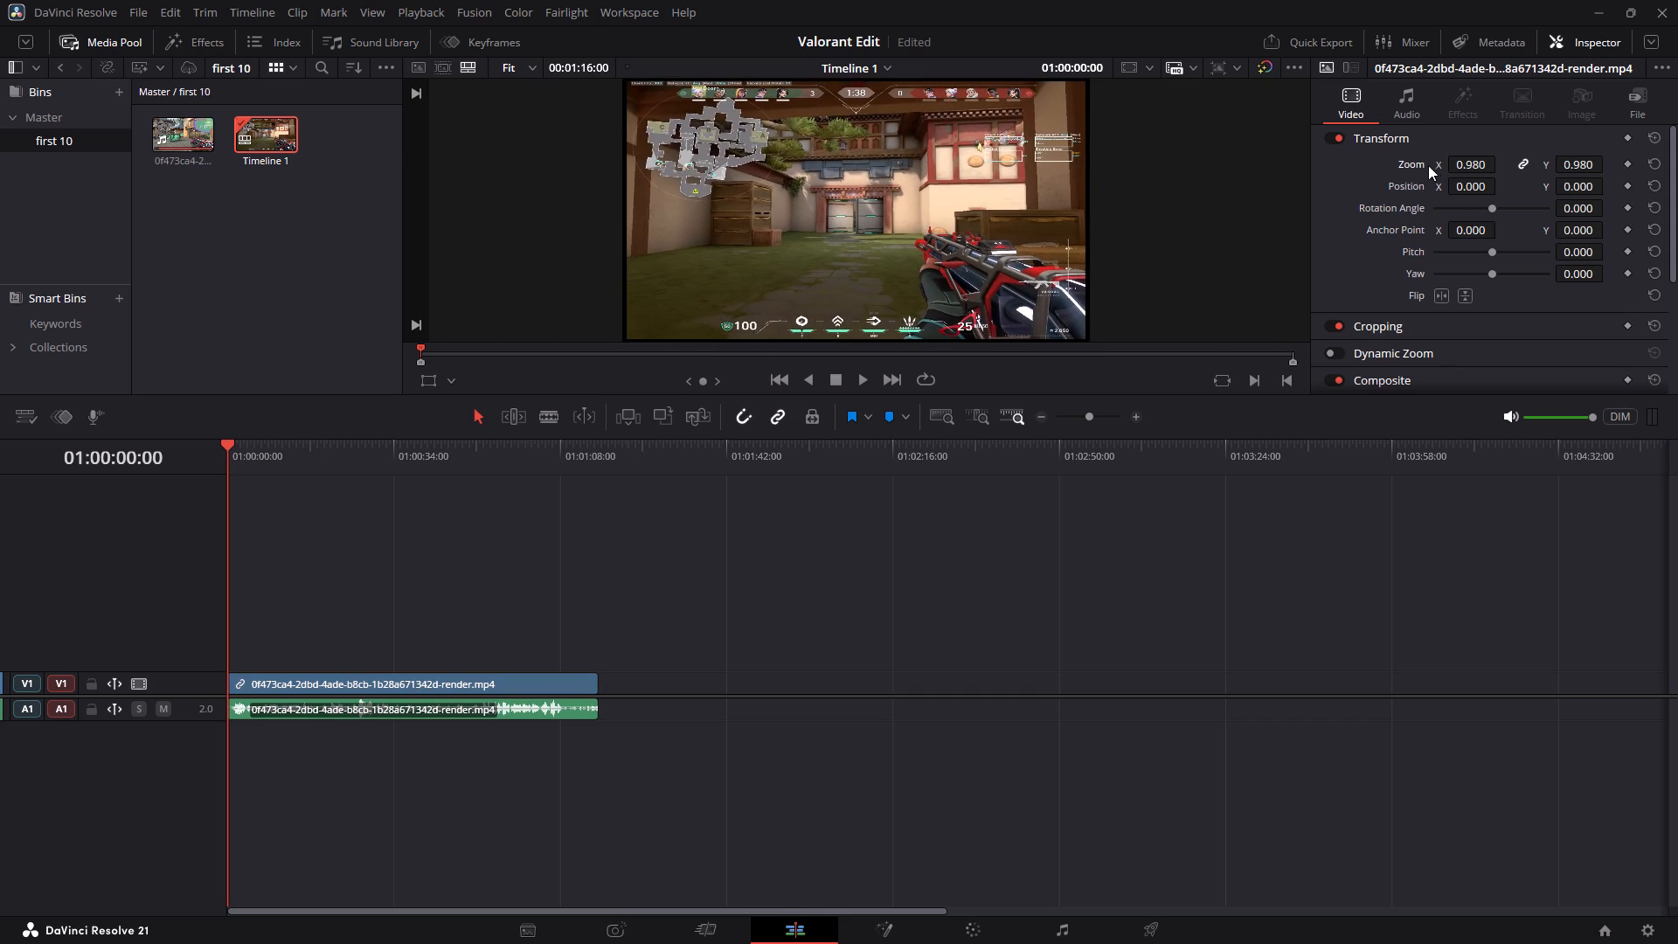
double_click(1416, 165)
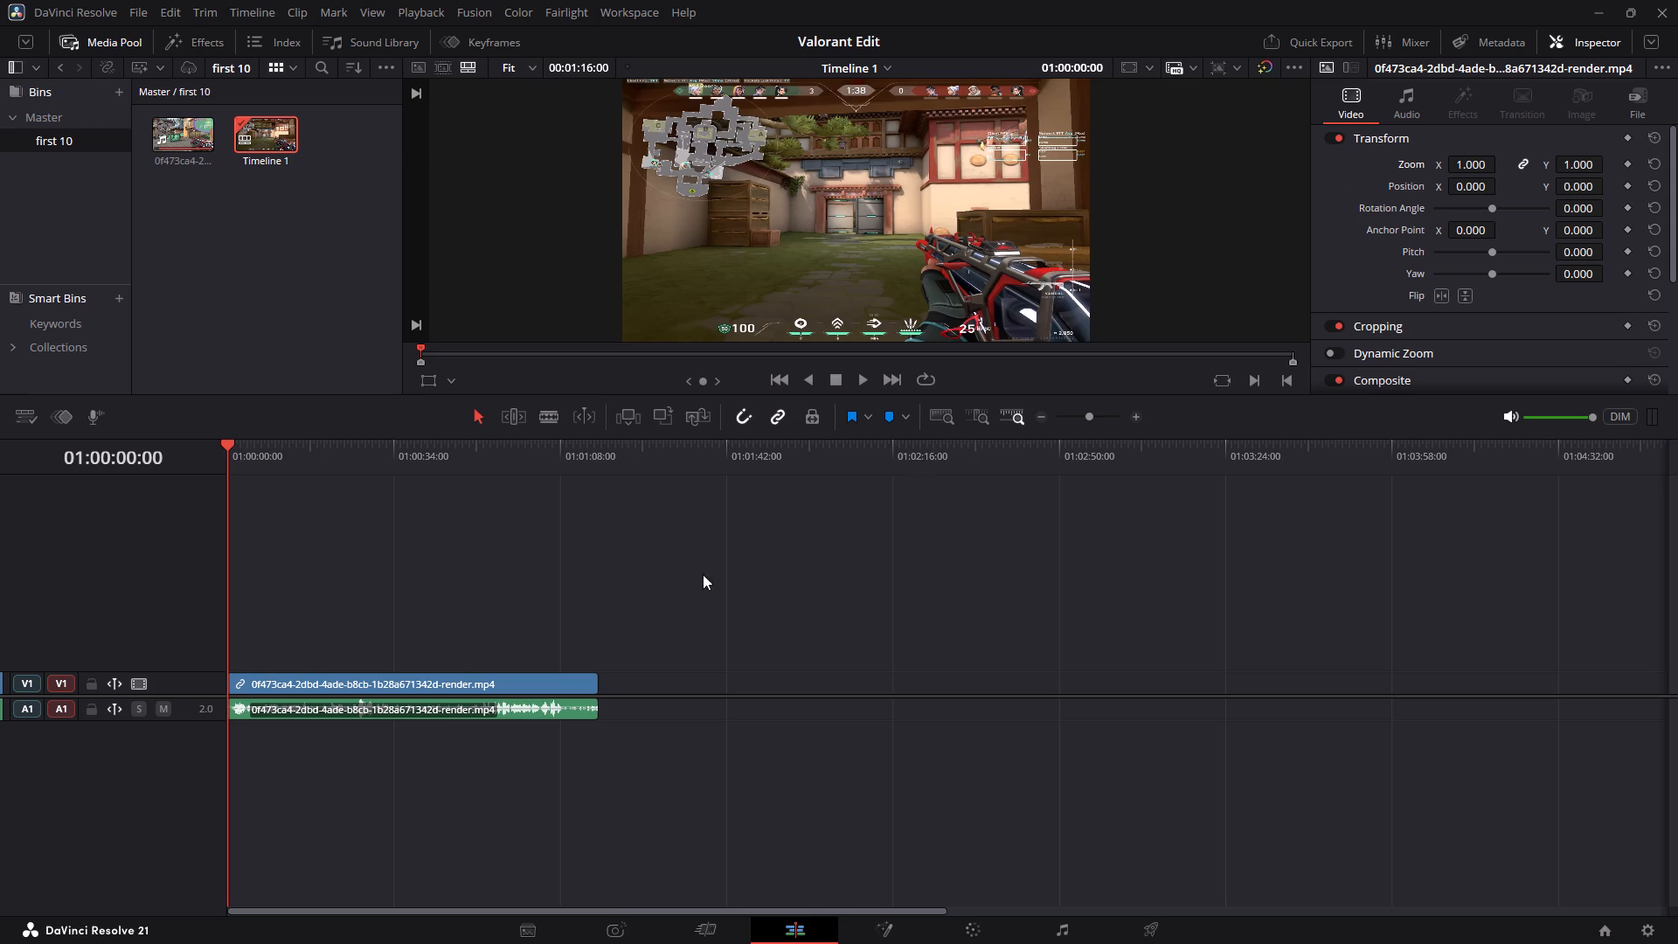
Examine the clip's timeline options, Inspector properties and media pool options for a resolution setting.
left_click(518, 681)
right_click(518, 681)
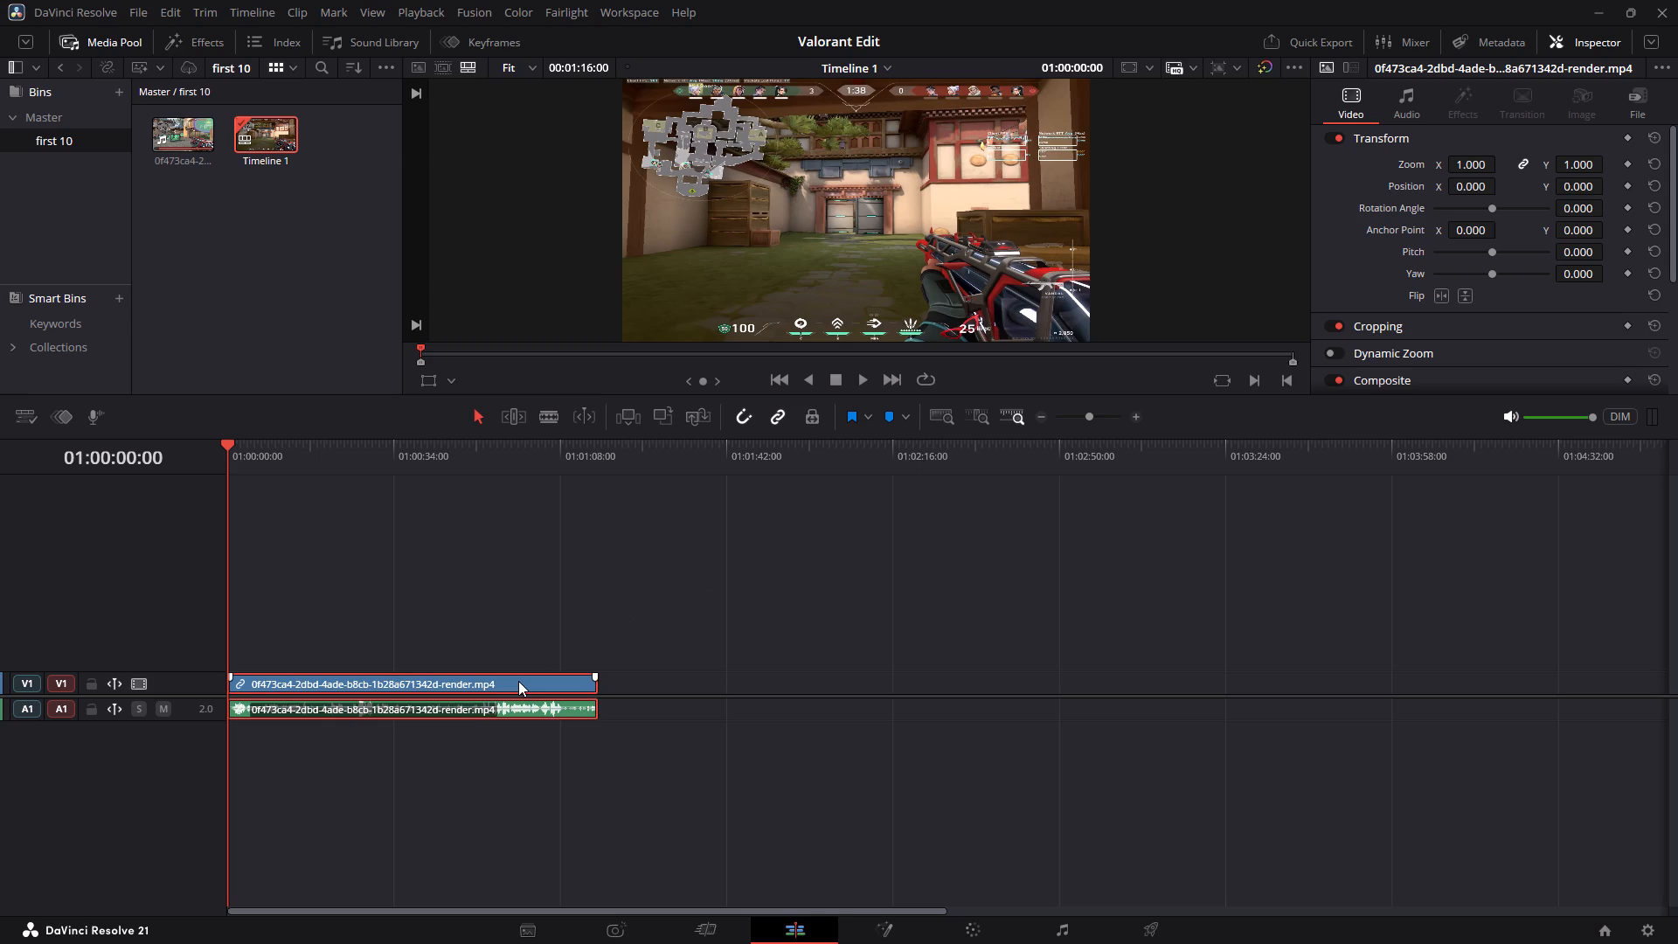
left_click(486, 593)
left_click(530, 676)
scroll(1400, 344, "down", 6)
scroll(1381, 177, "up", 5)
right_click(508, 690)
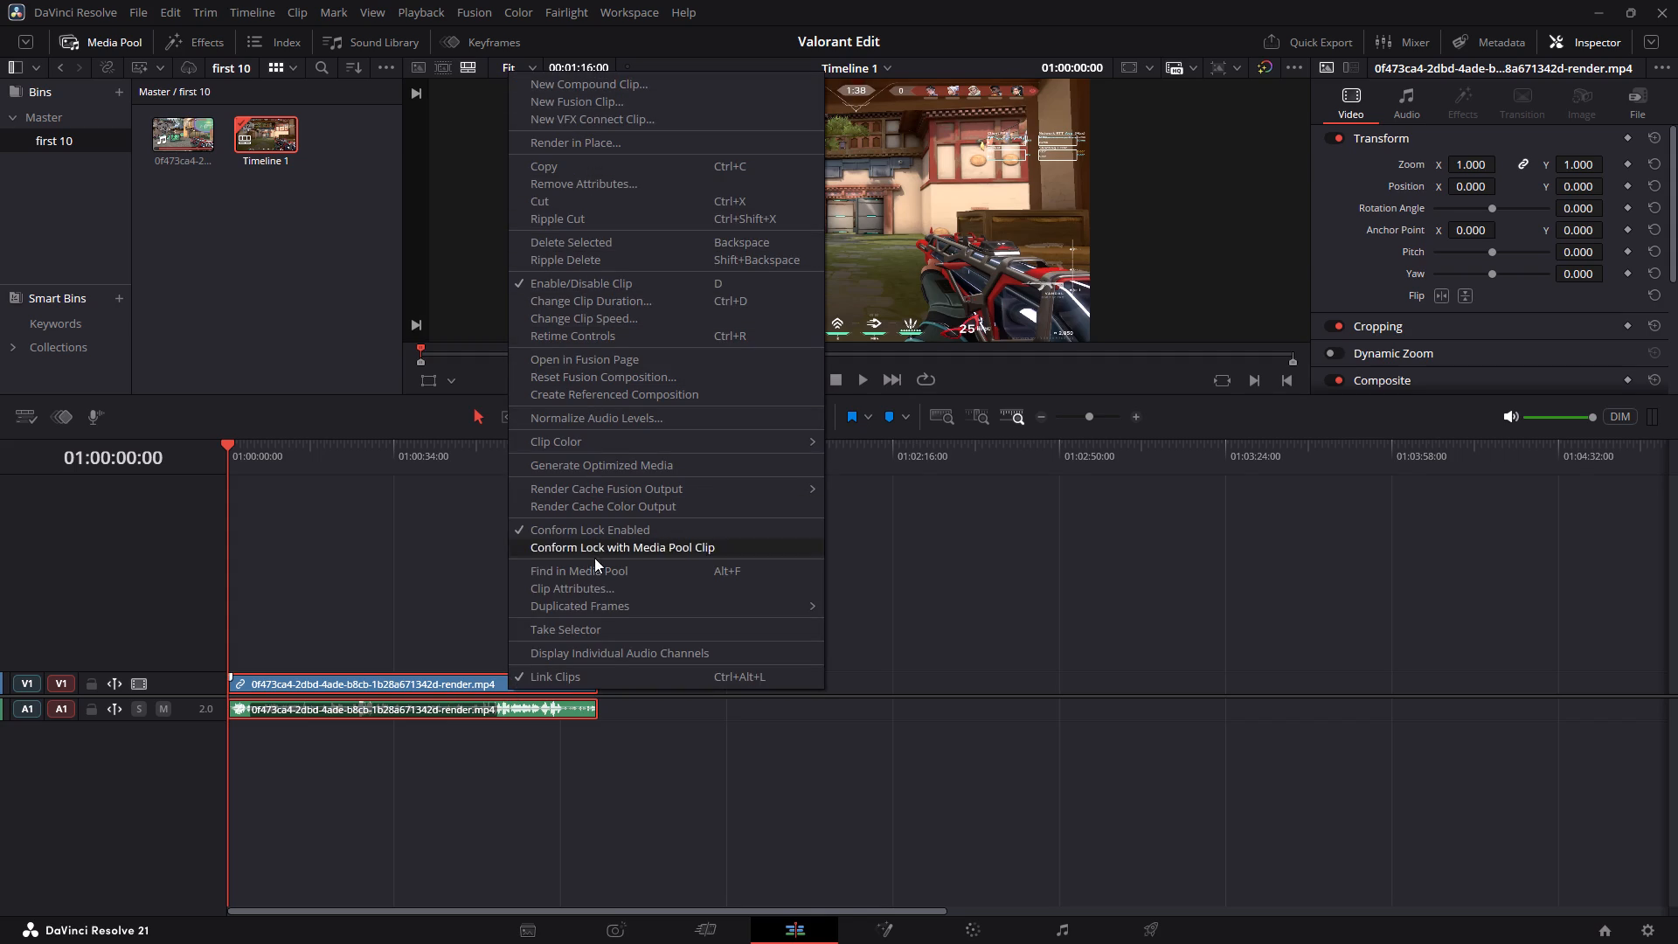
left_click(332, 199)
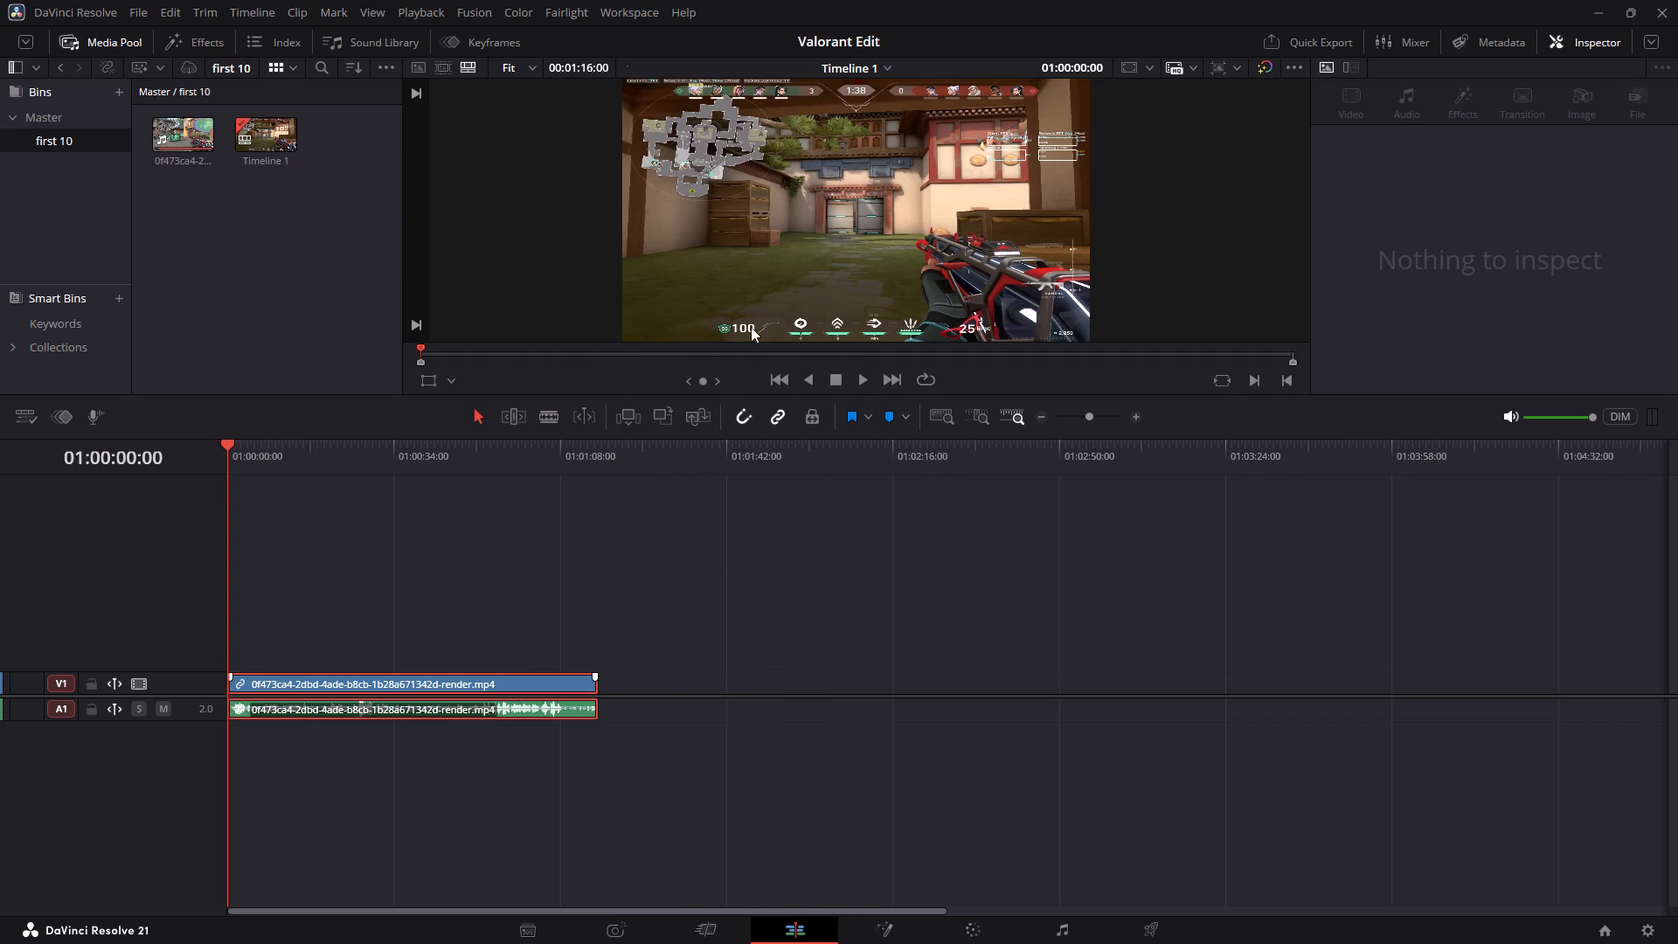
left_click(1513, 45)
left_click(1551, 43)
scroll(1447, 352, "down", 6)
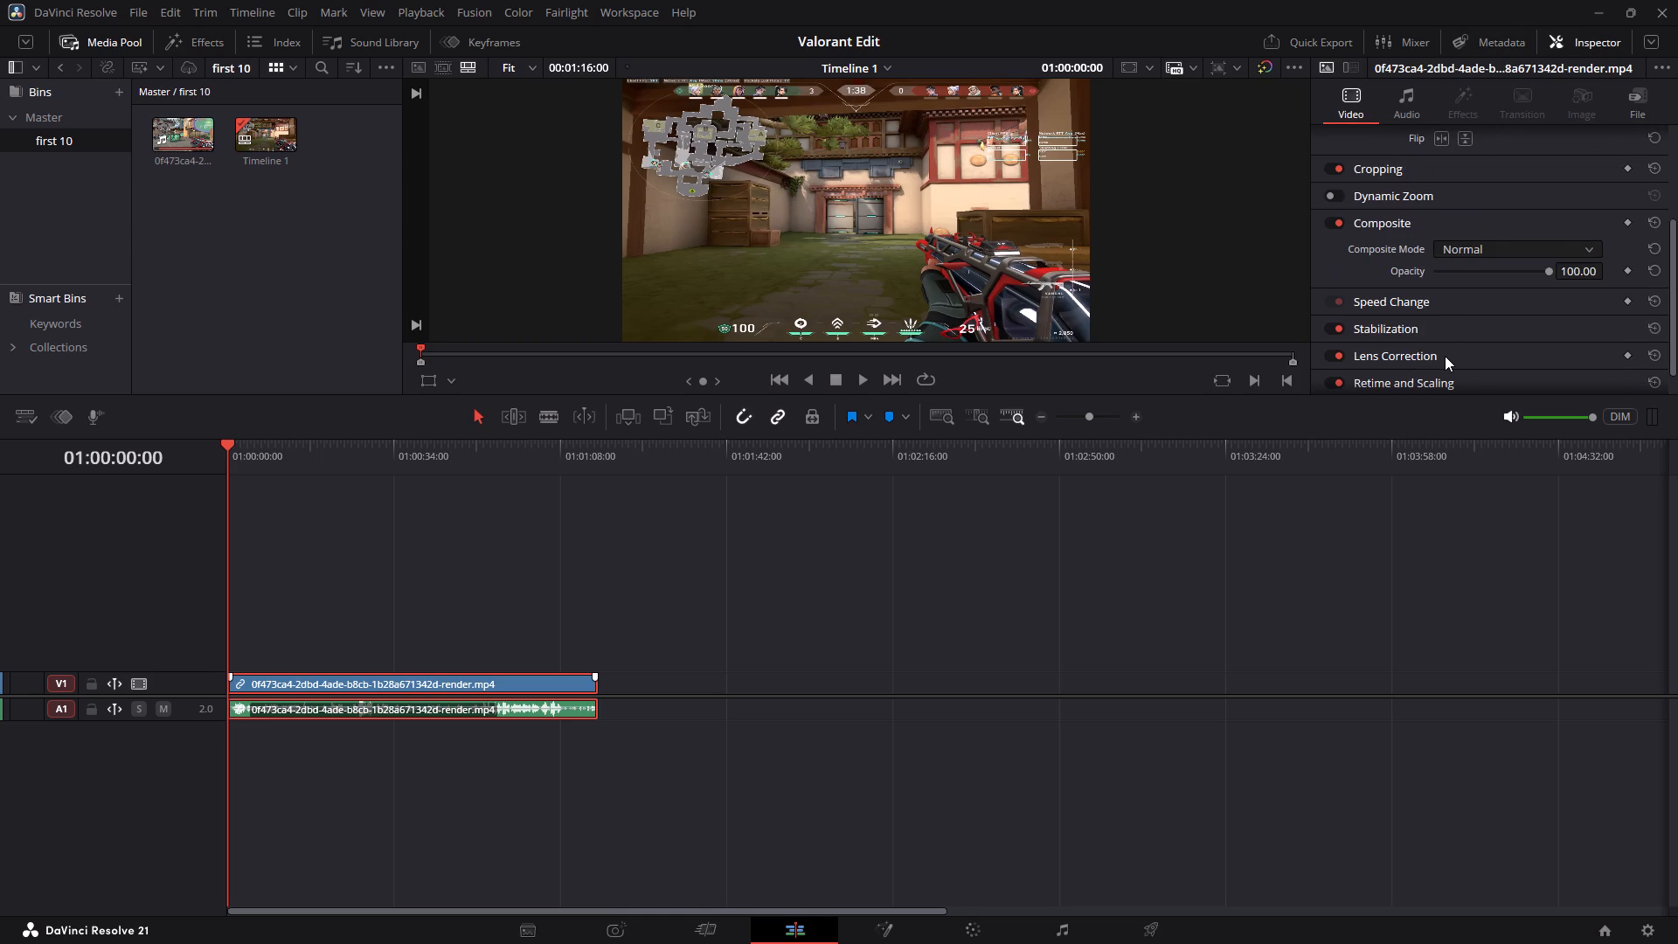
scroll(1444, 356, "up", 7)
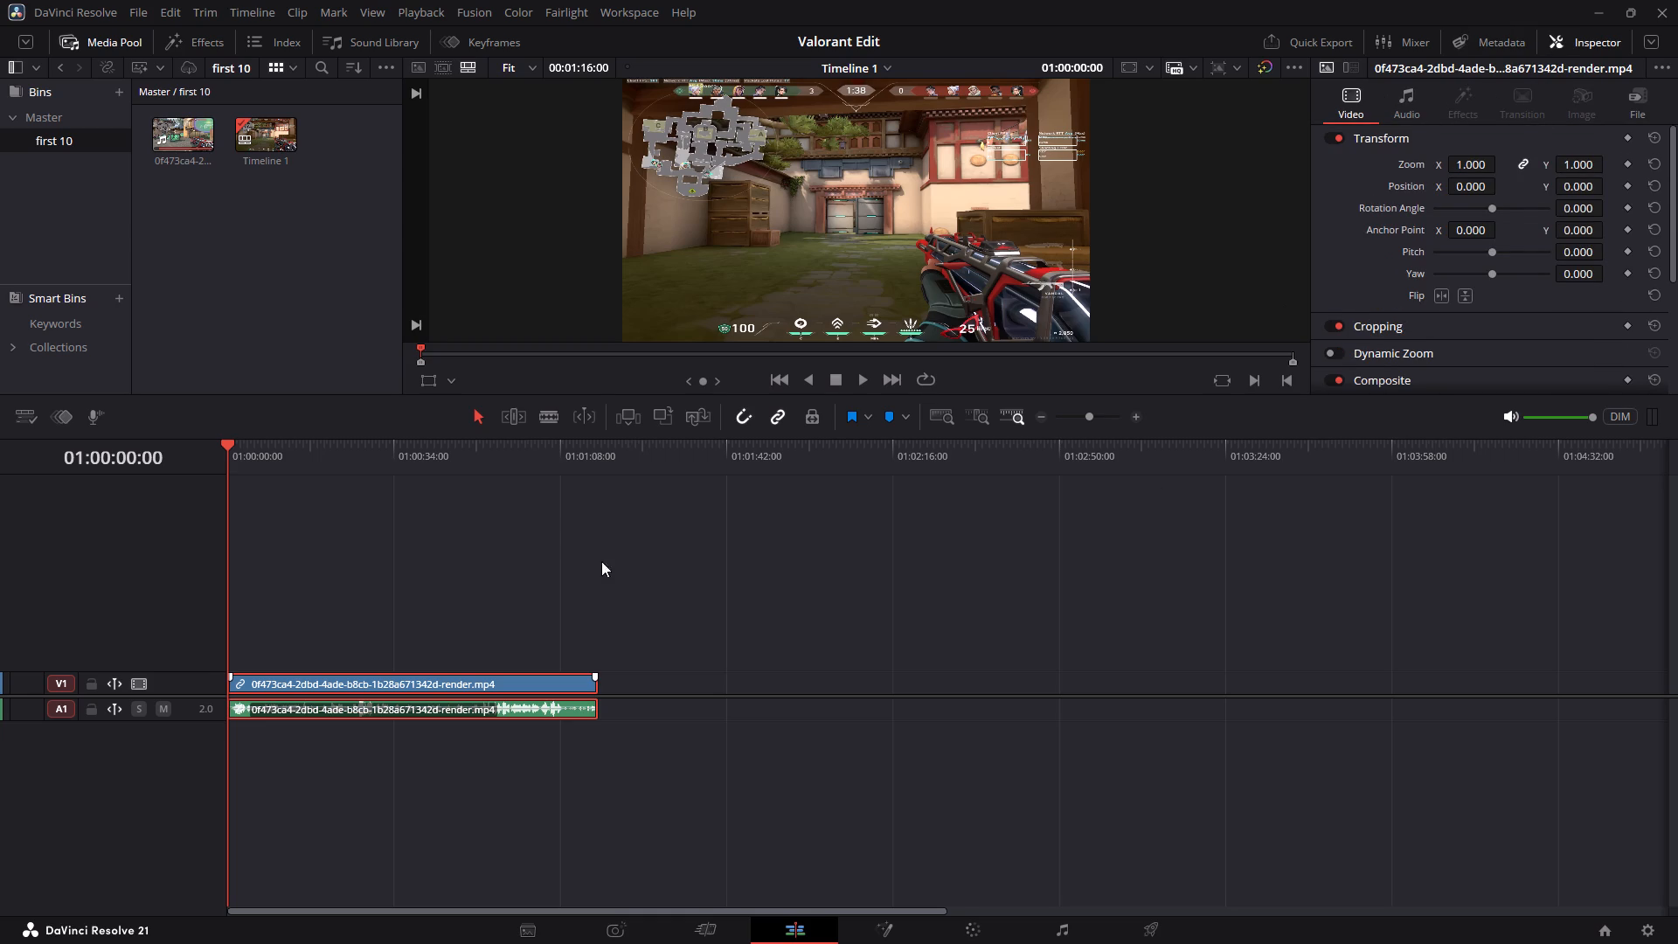
left_click_drag(468, 643, 452, 760)
right_click(177, 141)
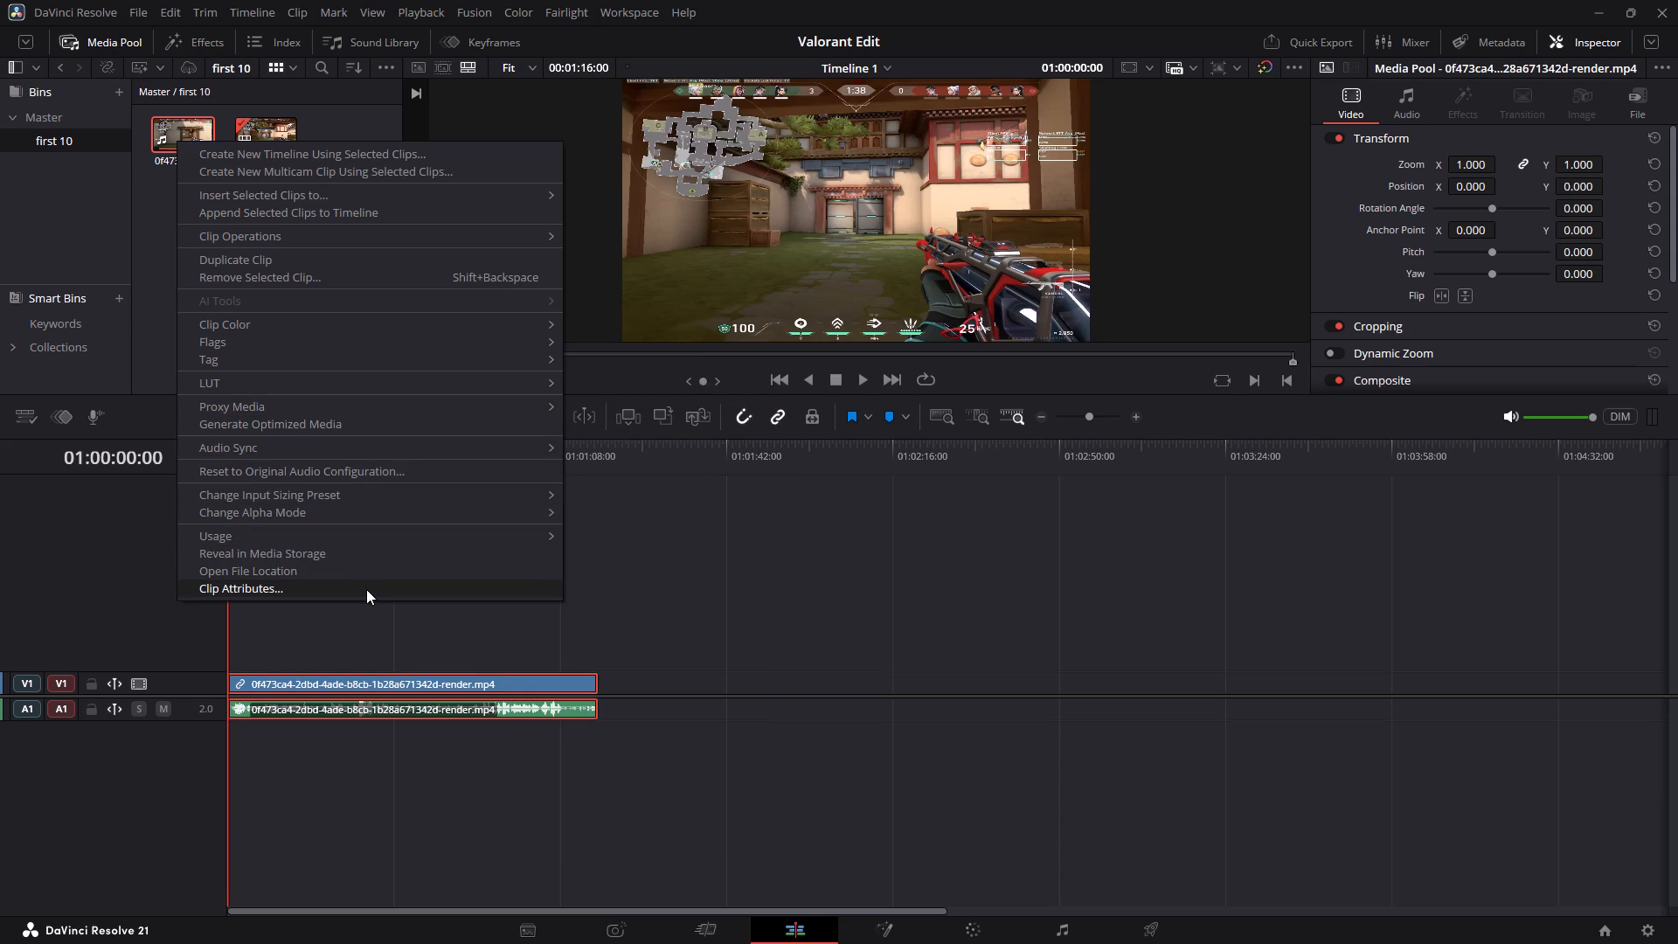
left_click(401, 667)
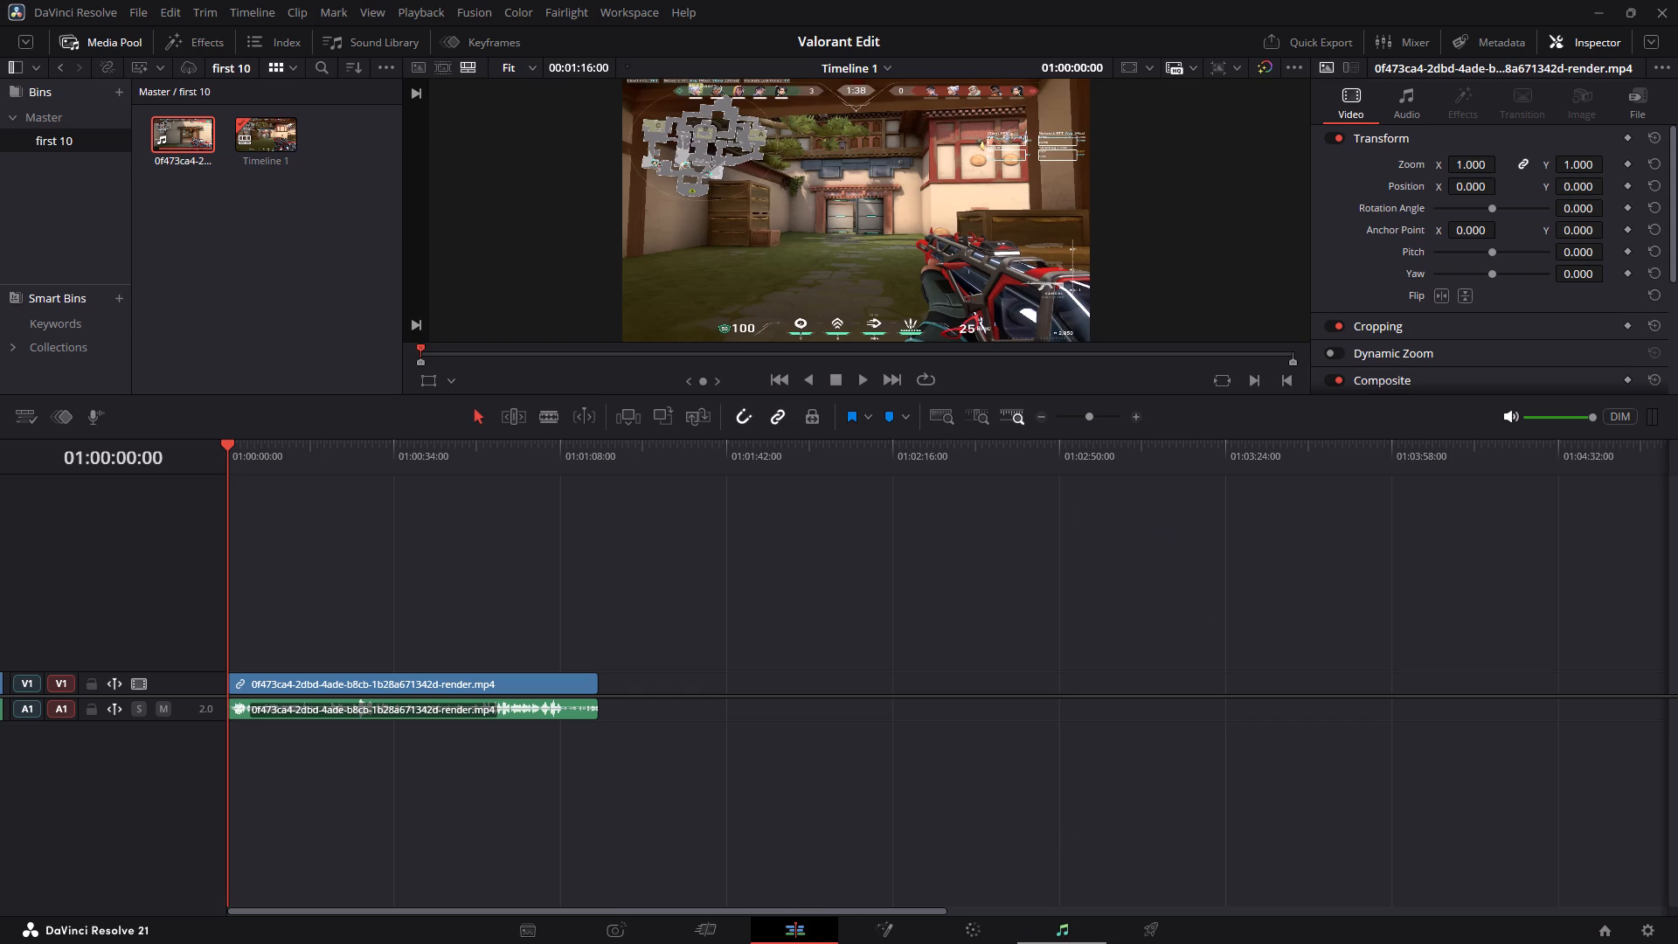
Switch to Chrome, search Google for "how to select horiz res davinci" and read the expanded AI Overview.
left_click(899, 928)
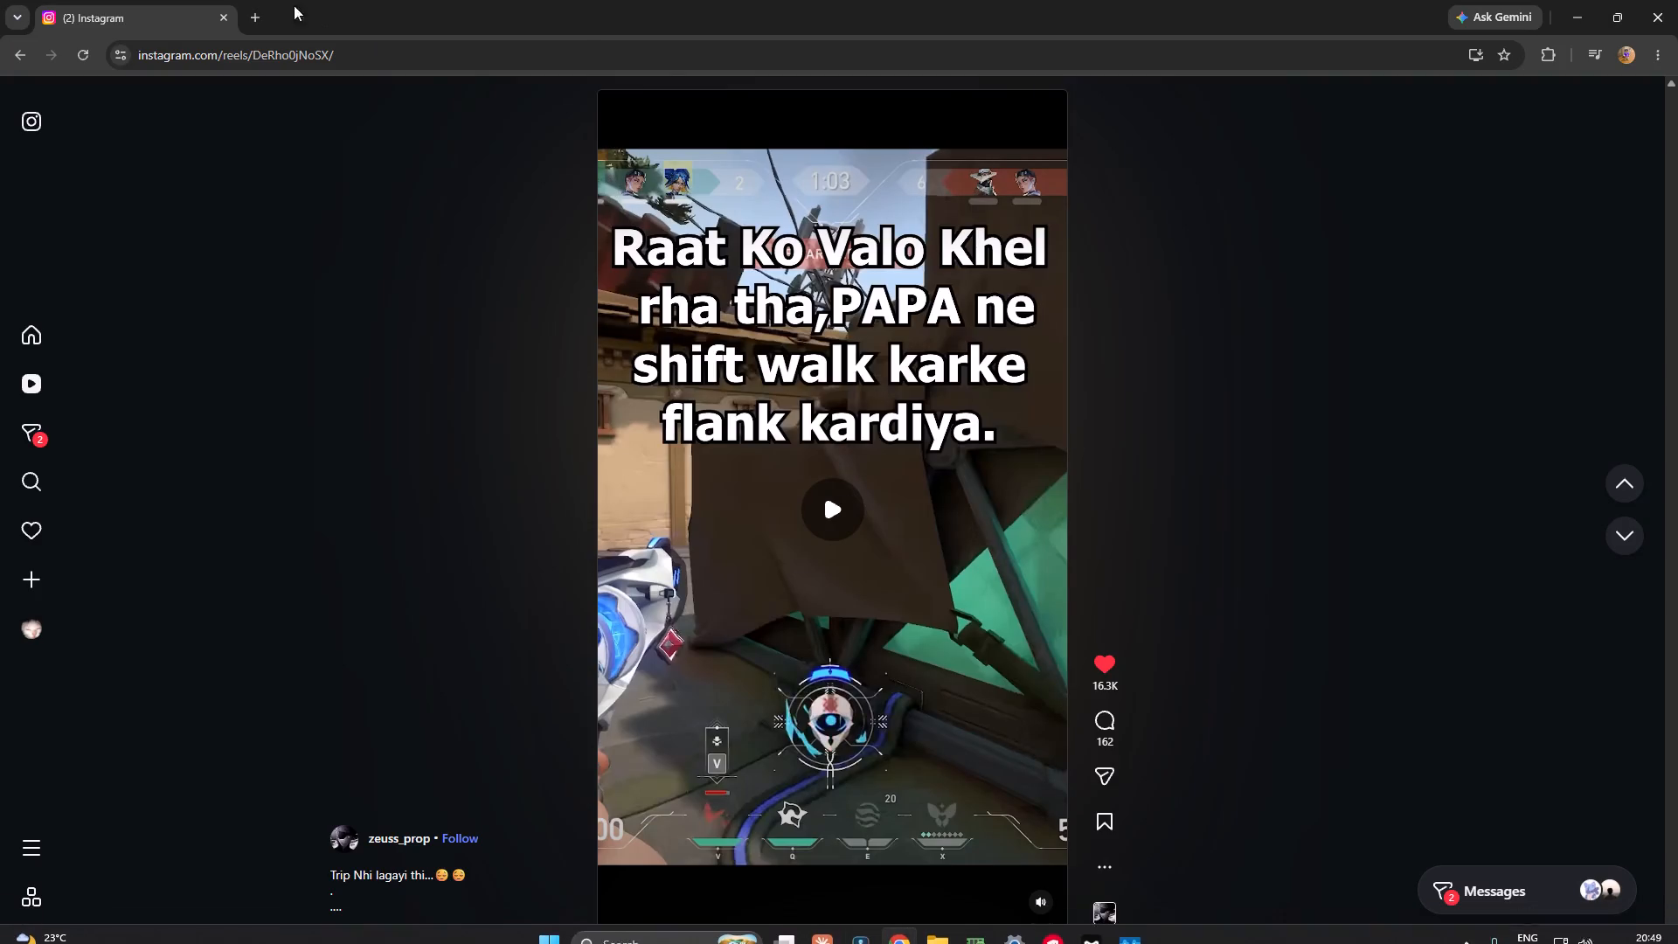
left_click(253, 16)
left_click(650, 330)
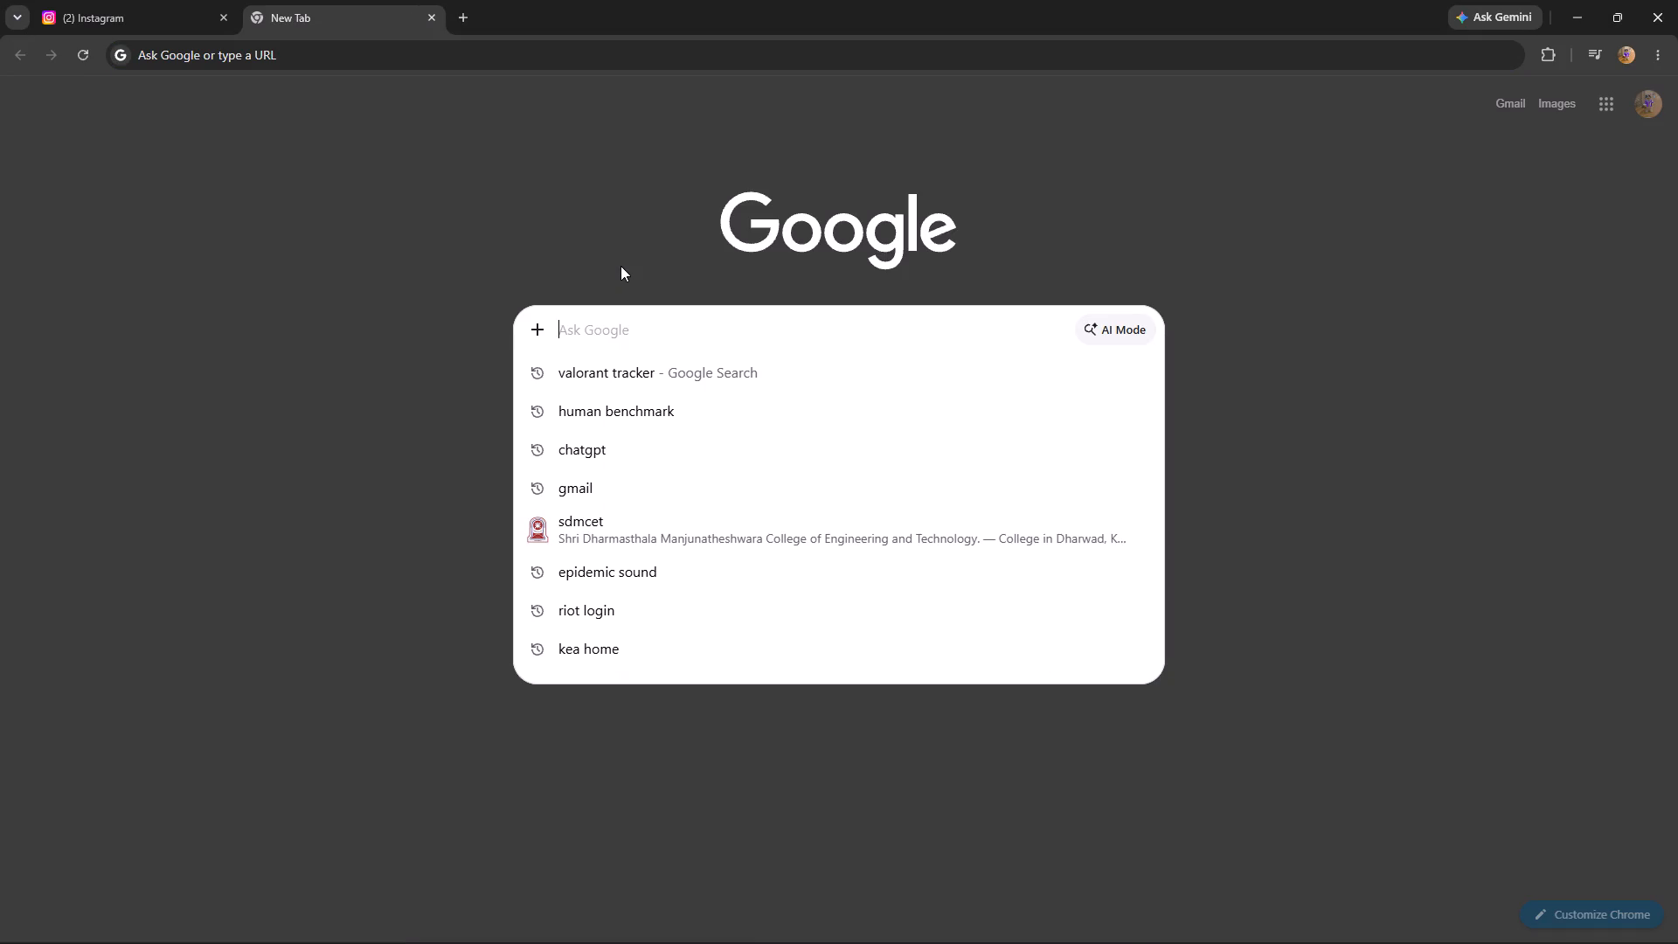
type("how to select horiz res")
key("space")
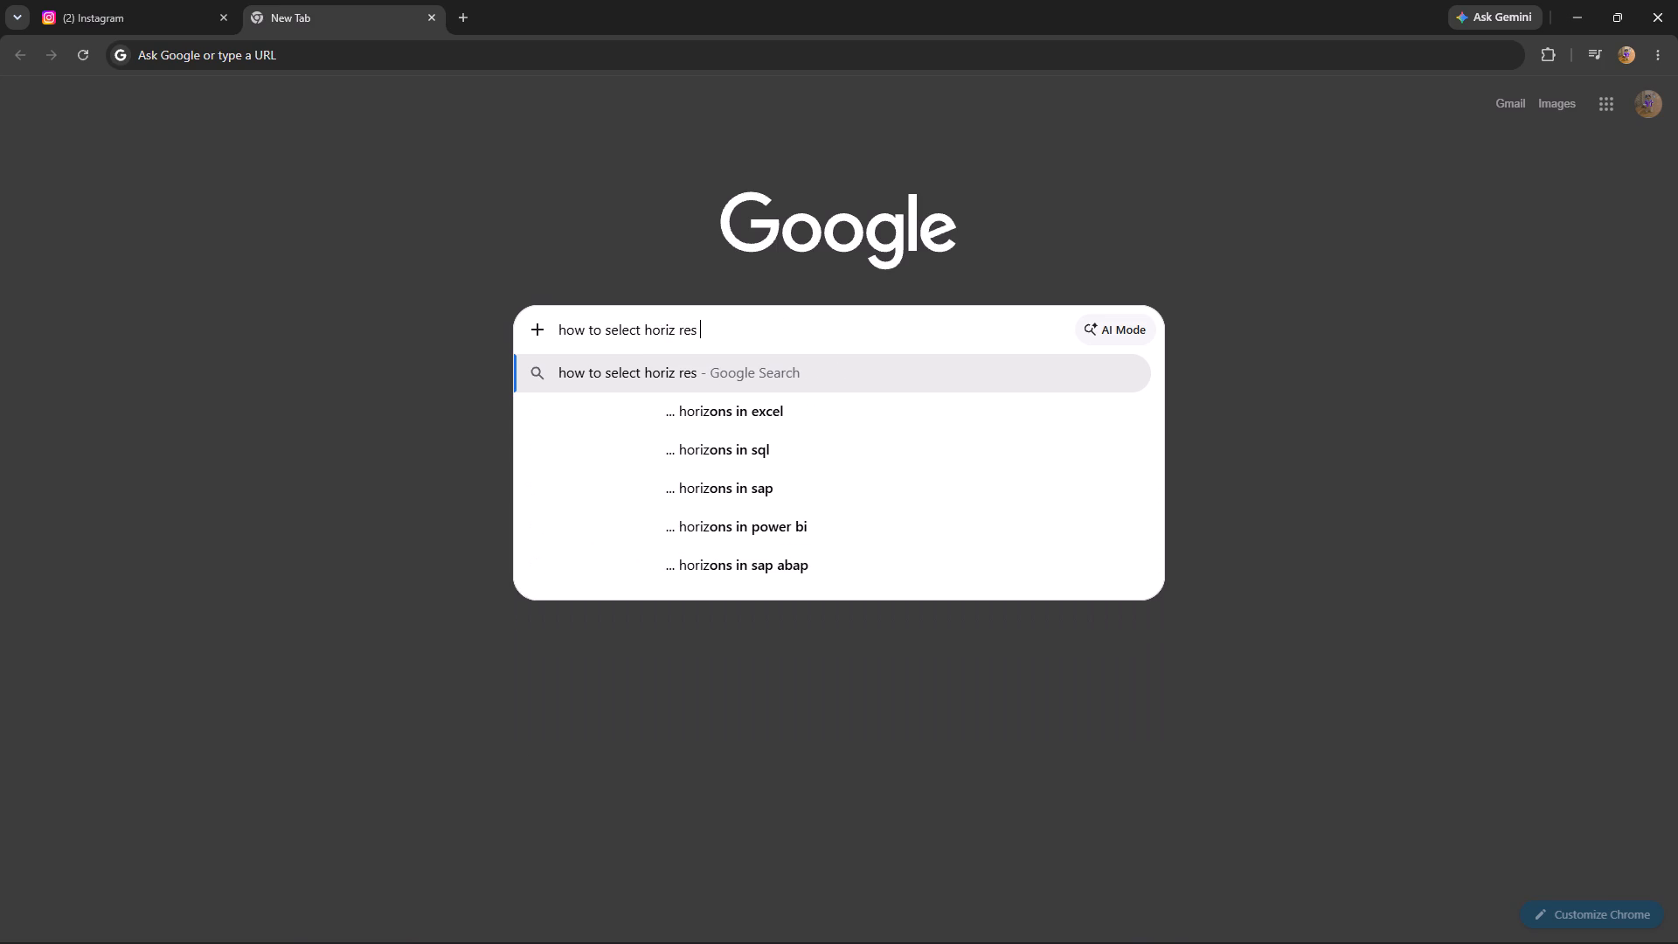
type("davinci")
key("space")
key("Return")
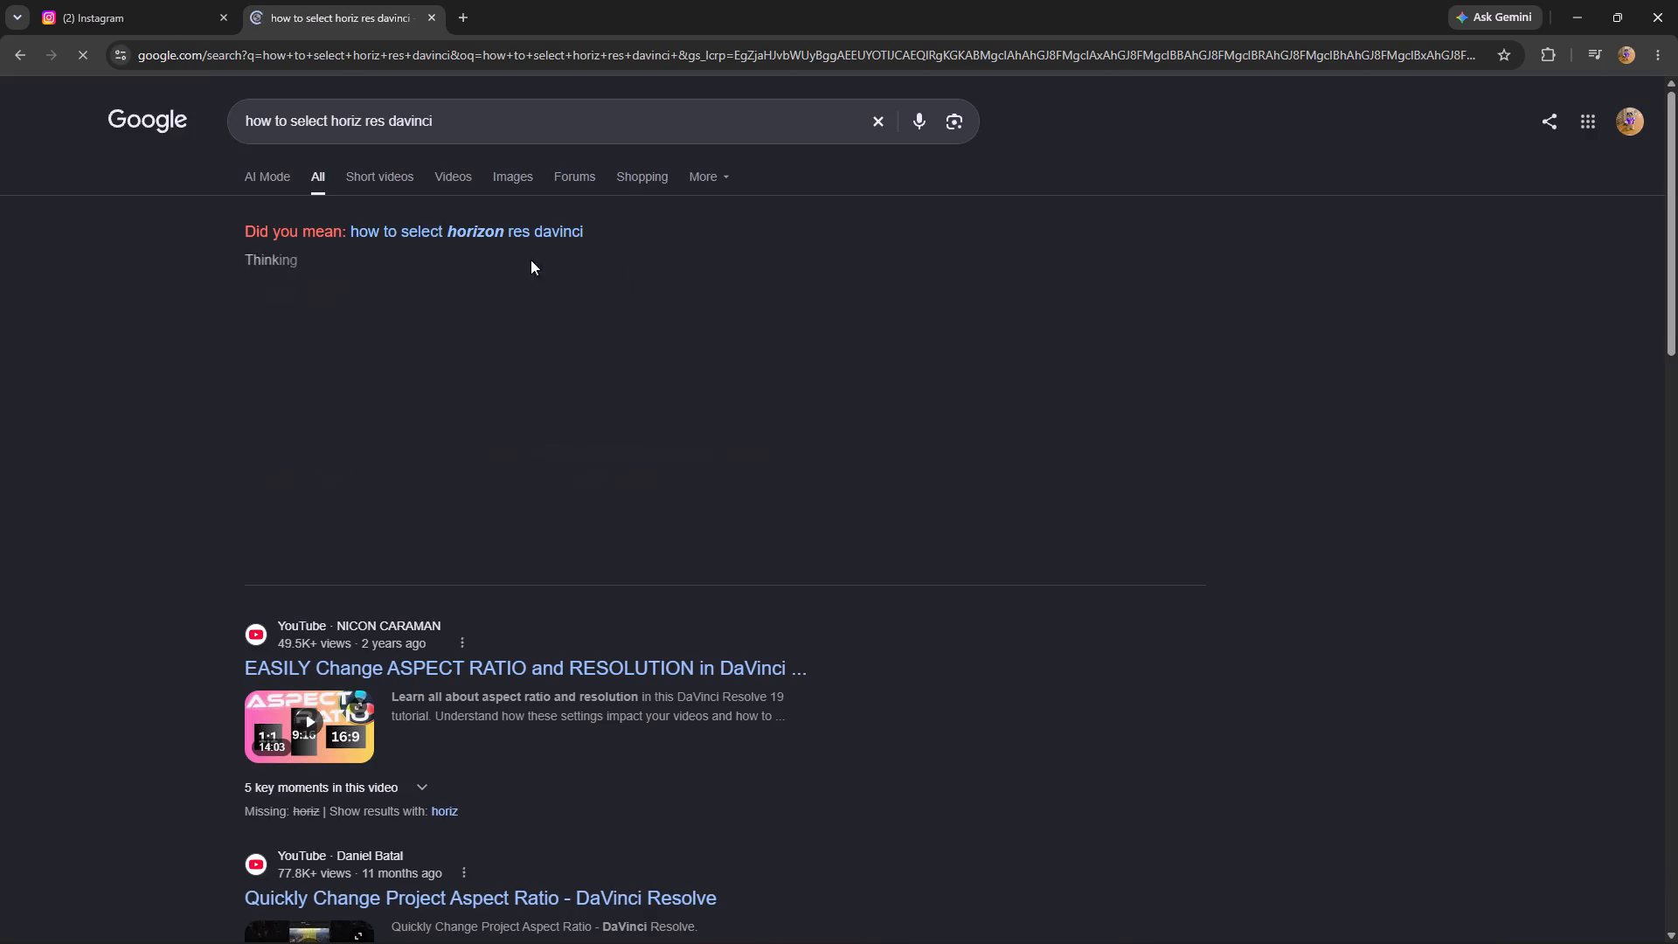
left_click_drag(635, 287, 829, 292)
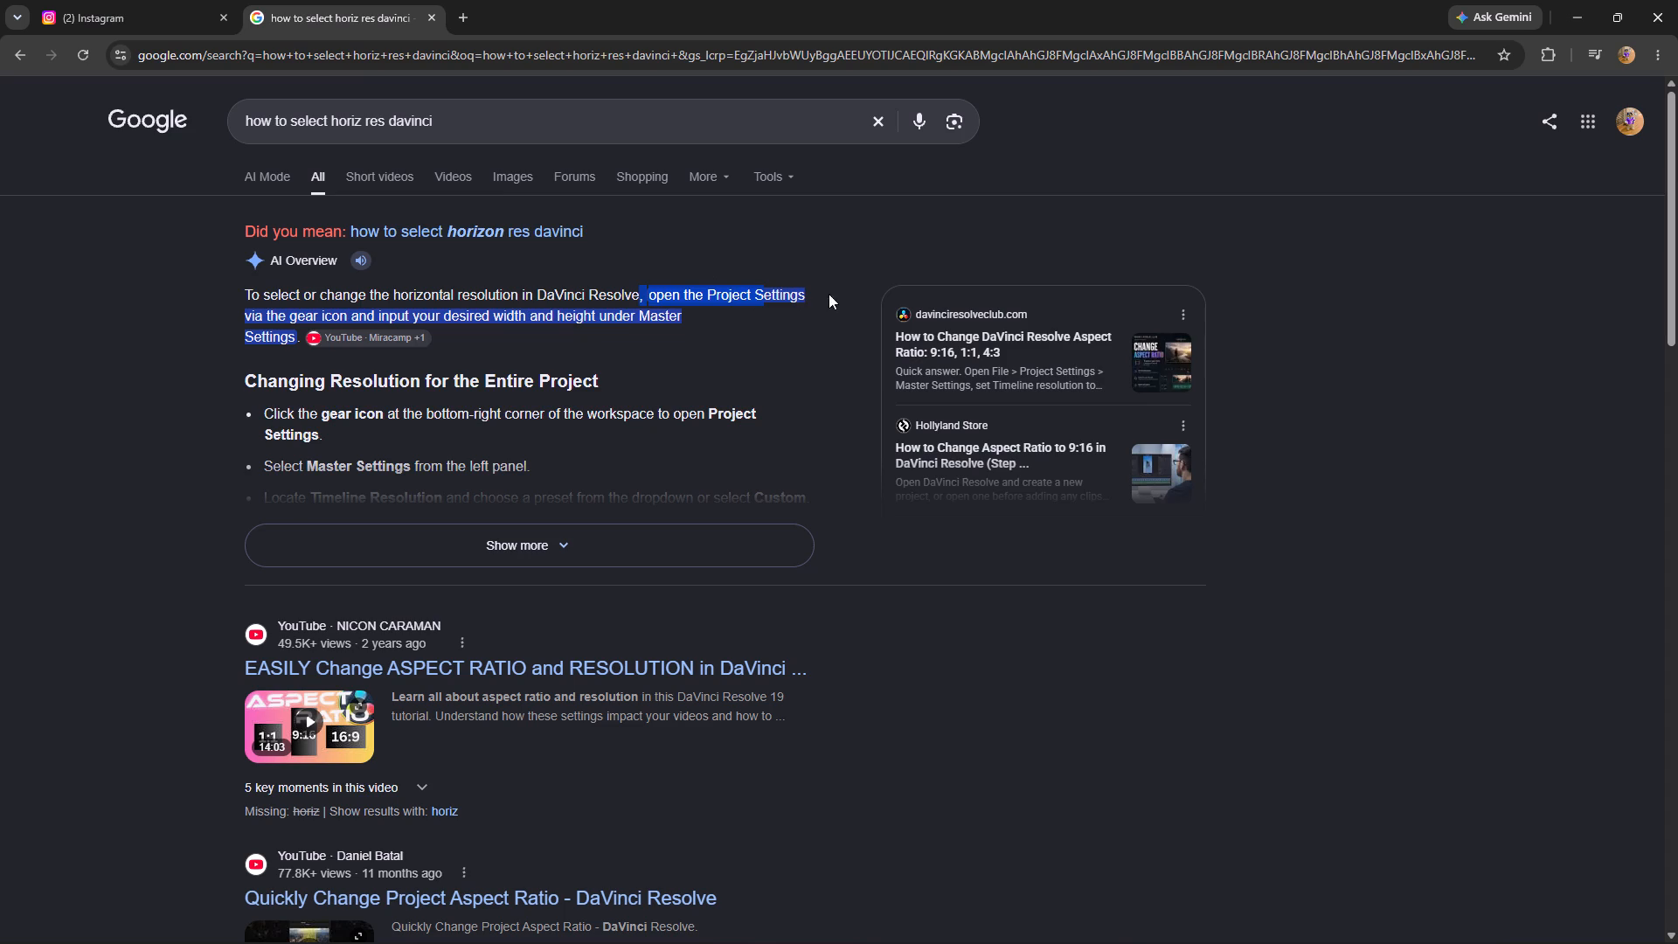
left_click(699, 344)
scroll(713, 377, "down", 2)
left_click(495, 372)
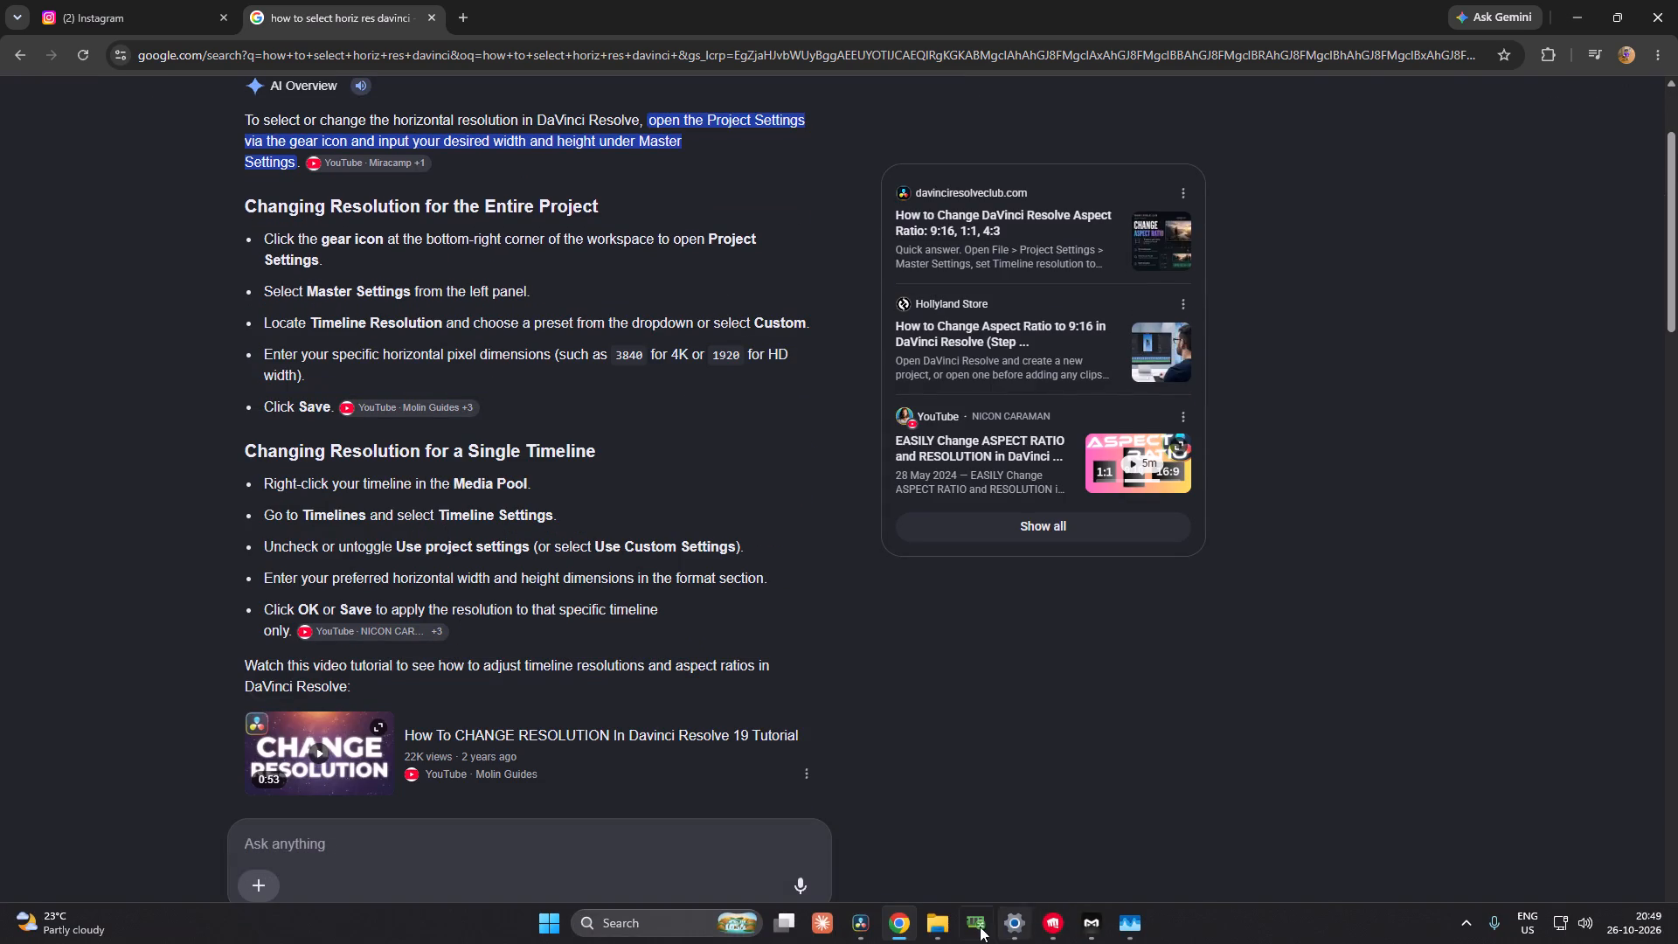
Switch to DaVinci Resolve and give Timeline 1 its own settings instead of the project's, using vertical resolution at 1080 x 1920 HD.
left_click(853, 923)
right_click(173, 137)
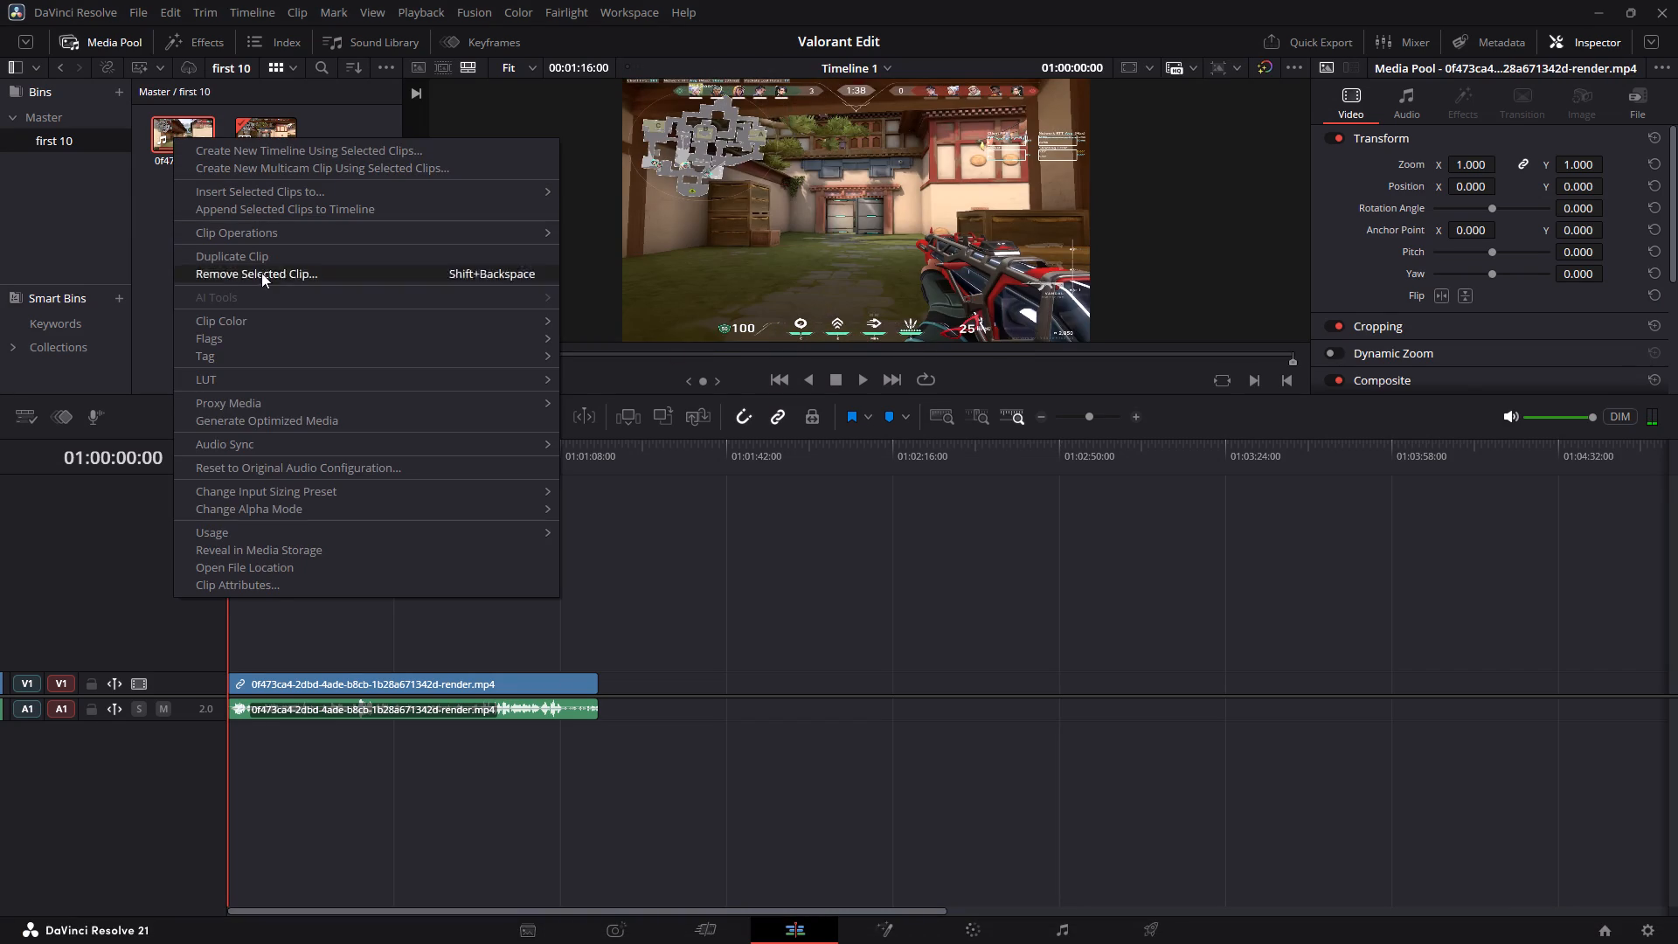
left_click(142, 320)
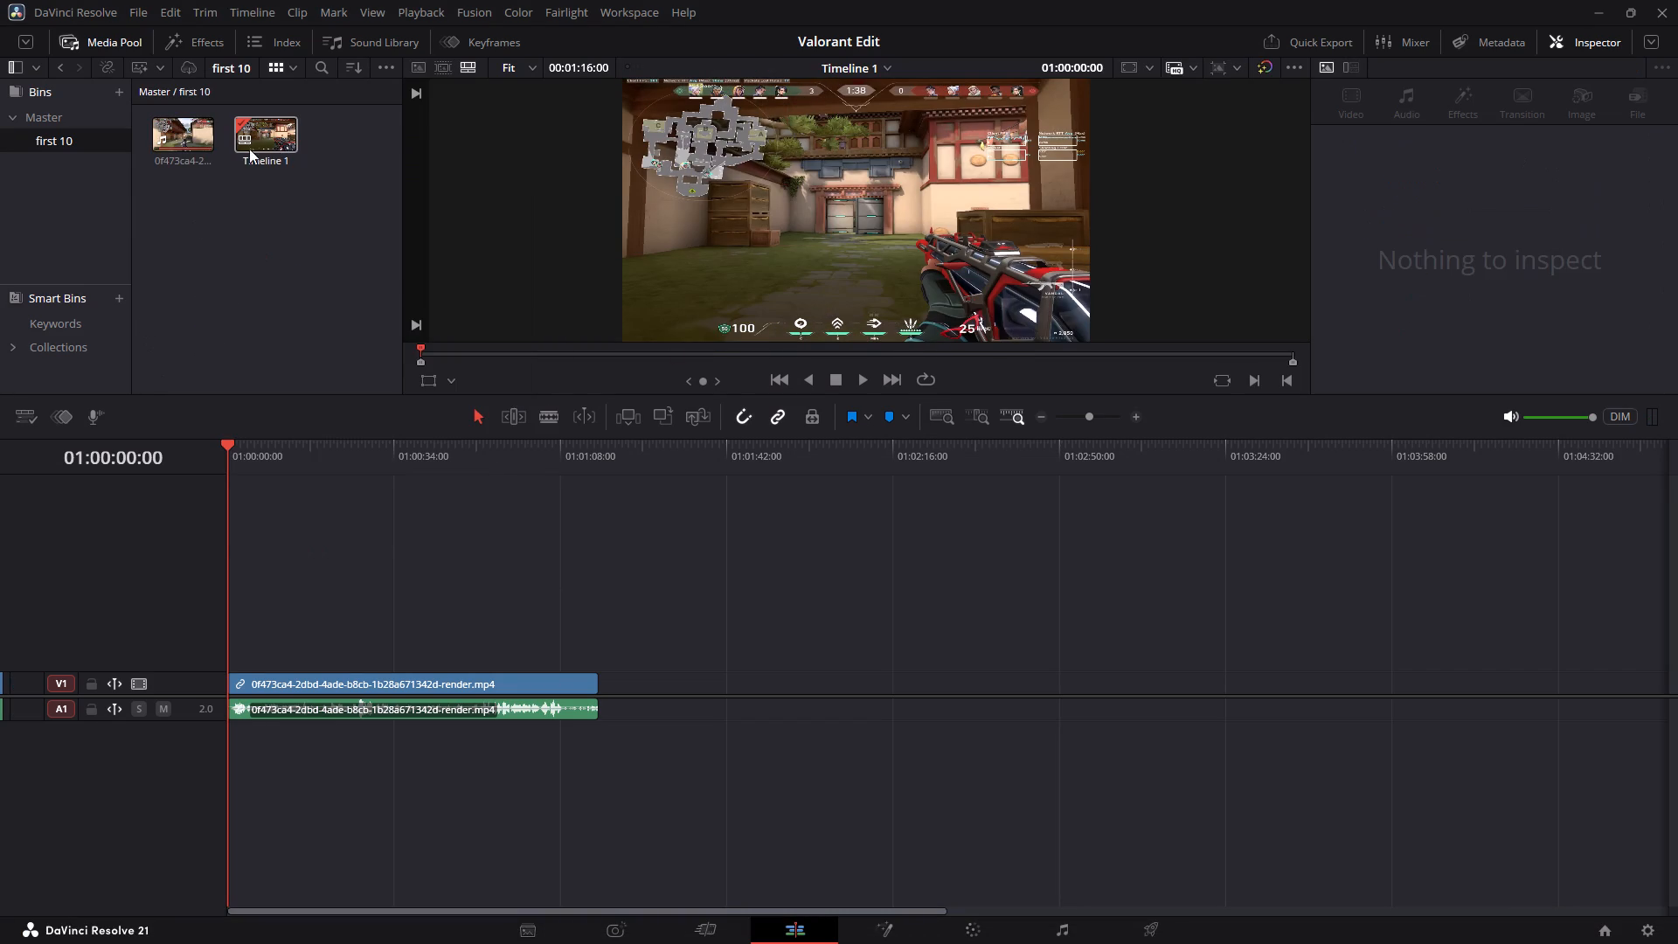
right_click(266, 136)
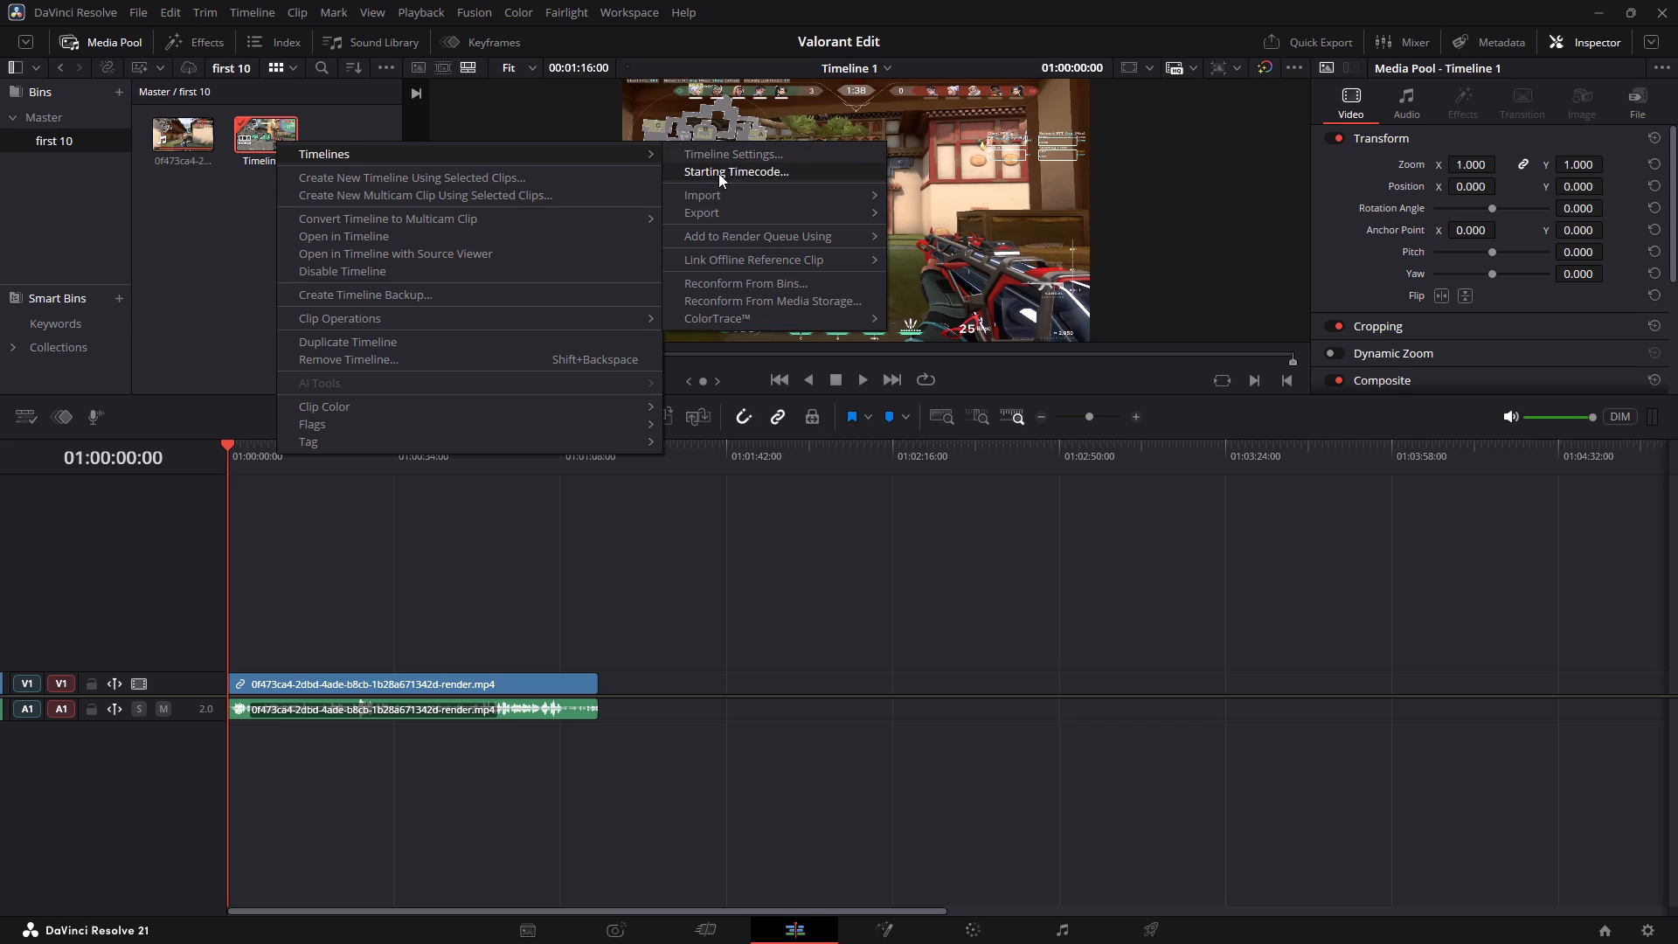
left_click(722, 161)
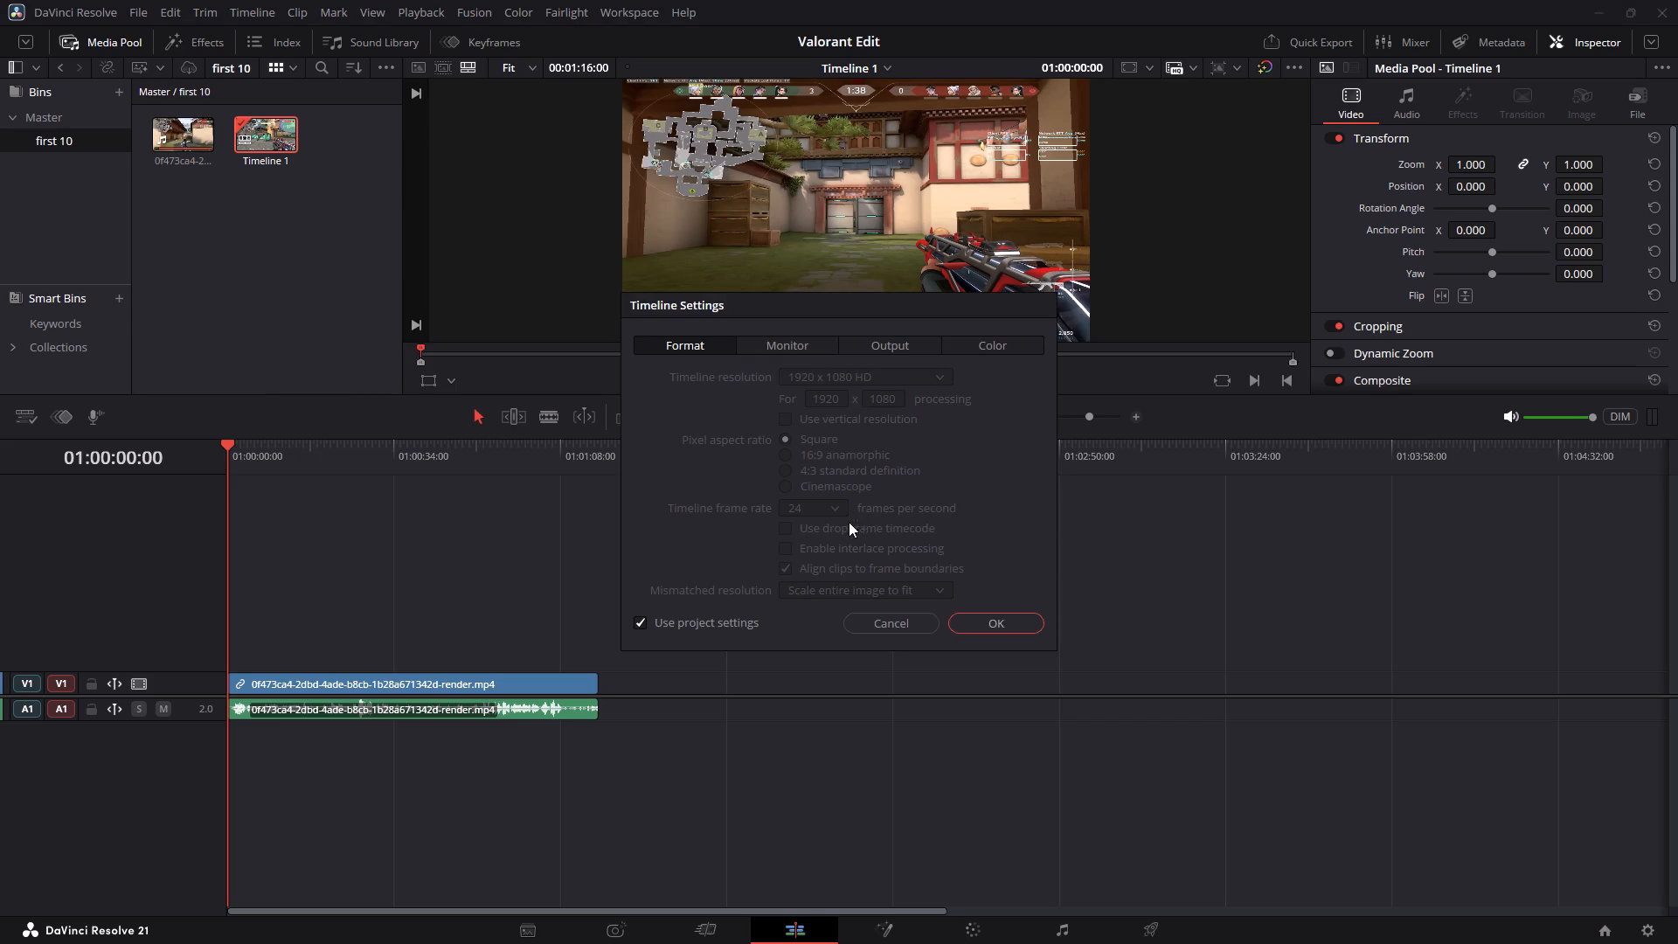
left_click(782, 419)
left_click(791, 351)
left_click(696, 346)
left_click(689, 626)
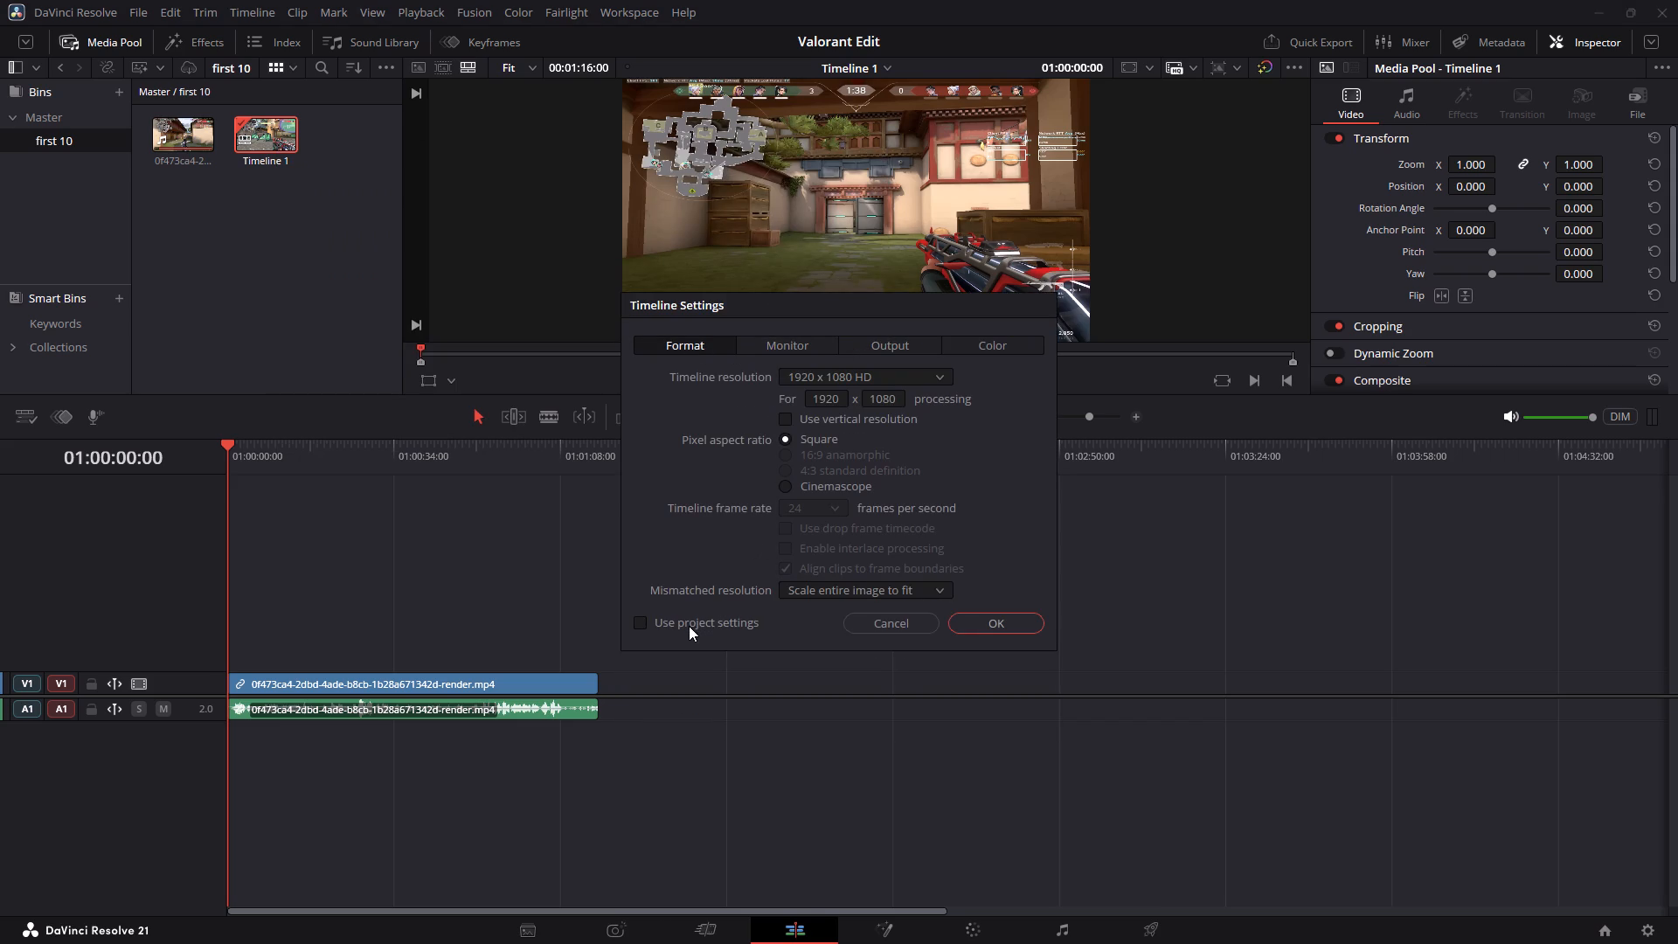
left_click(789, 422)
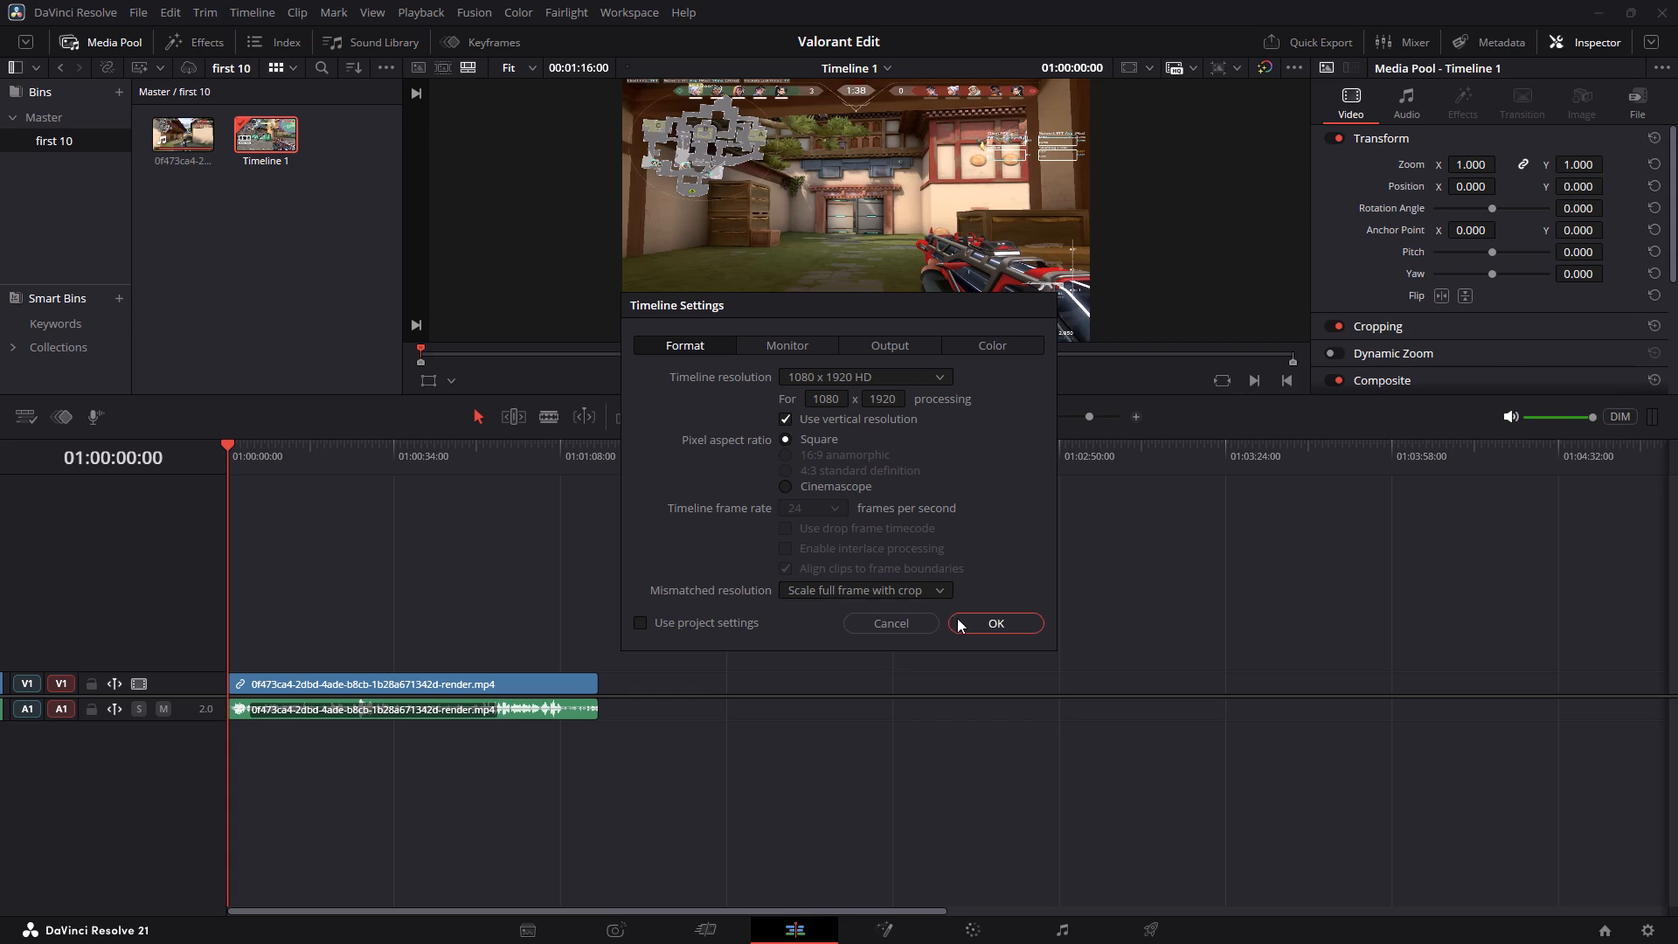
left_click(958, 619)
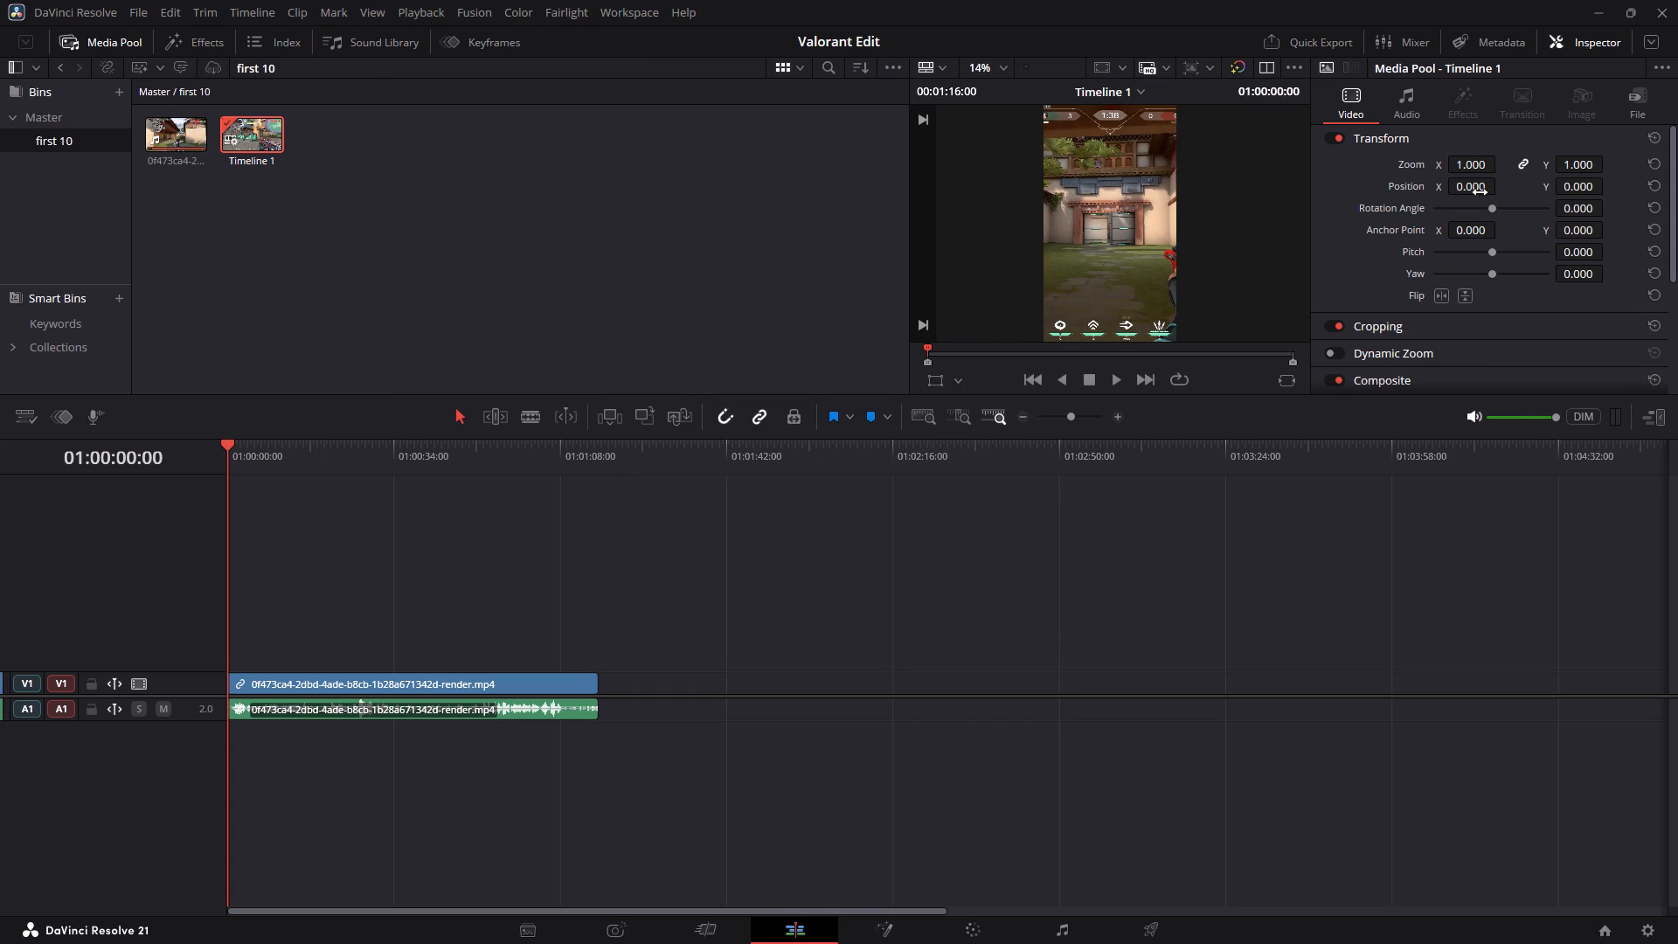
Play the opening seconds of the timeline to check how the gameplay is framed in the vertical format.
key("space")
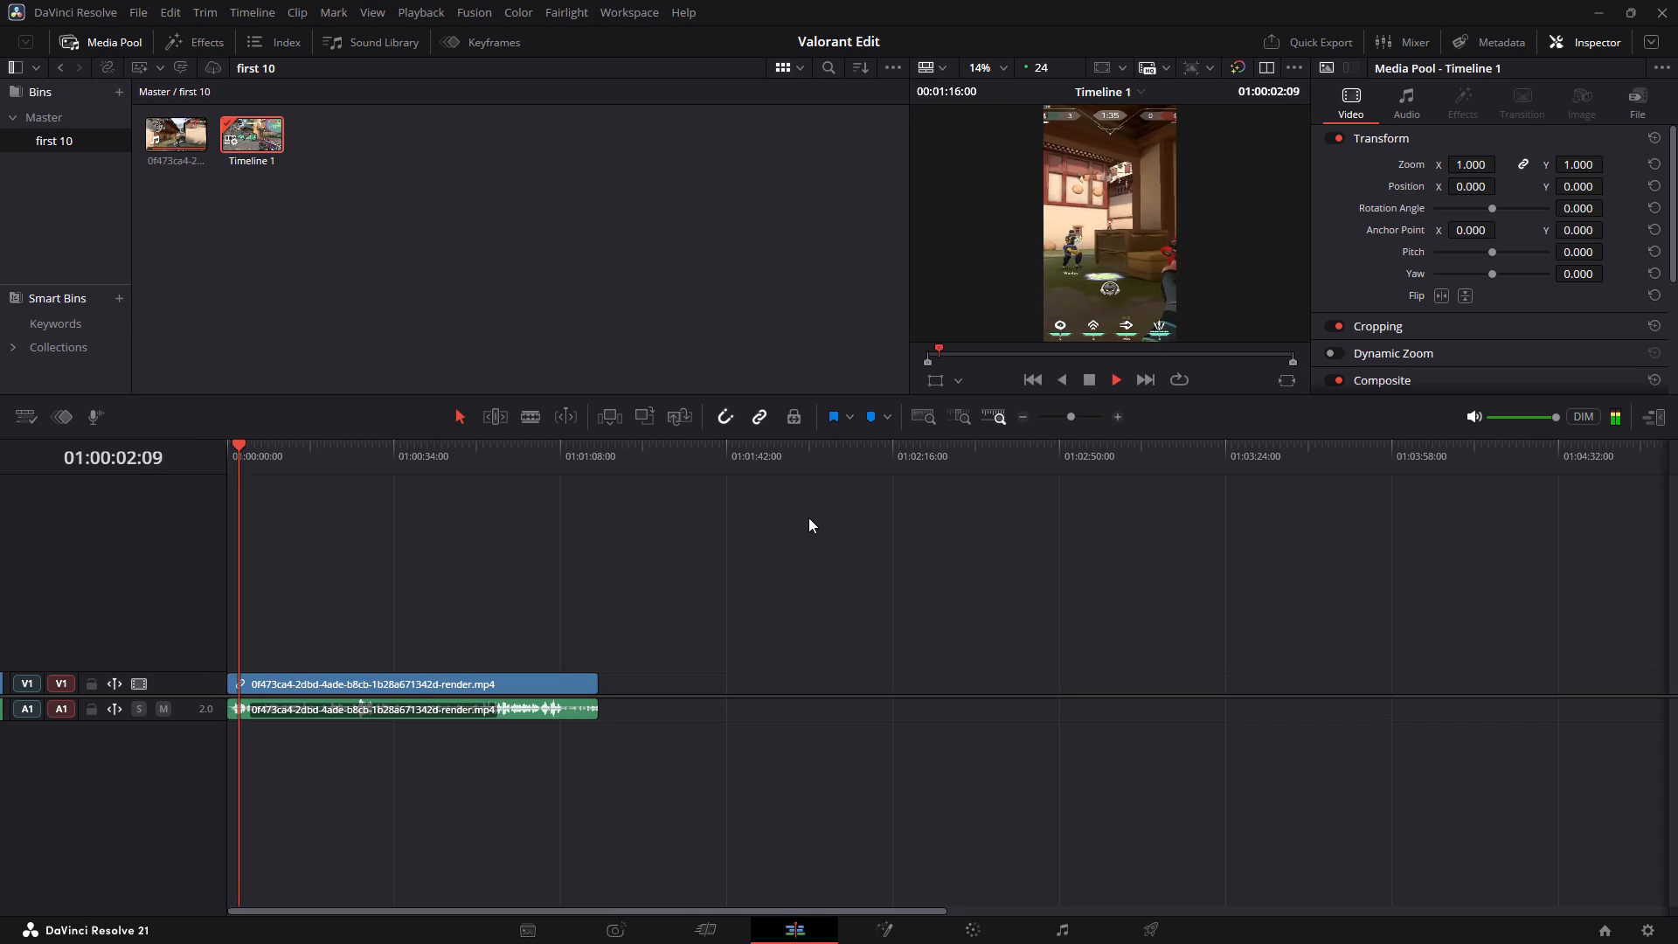
key("space")
key("space")
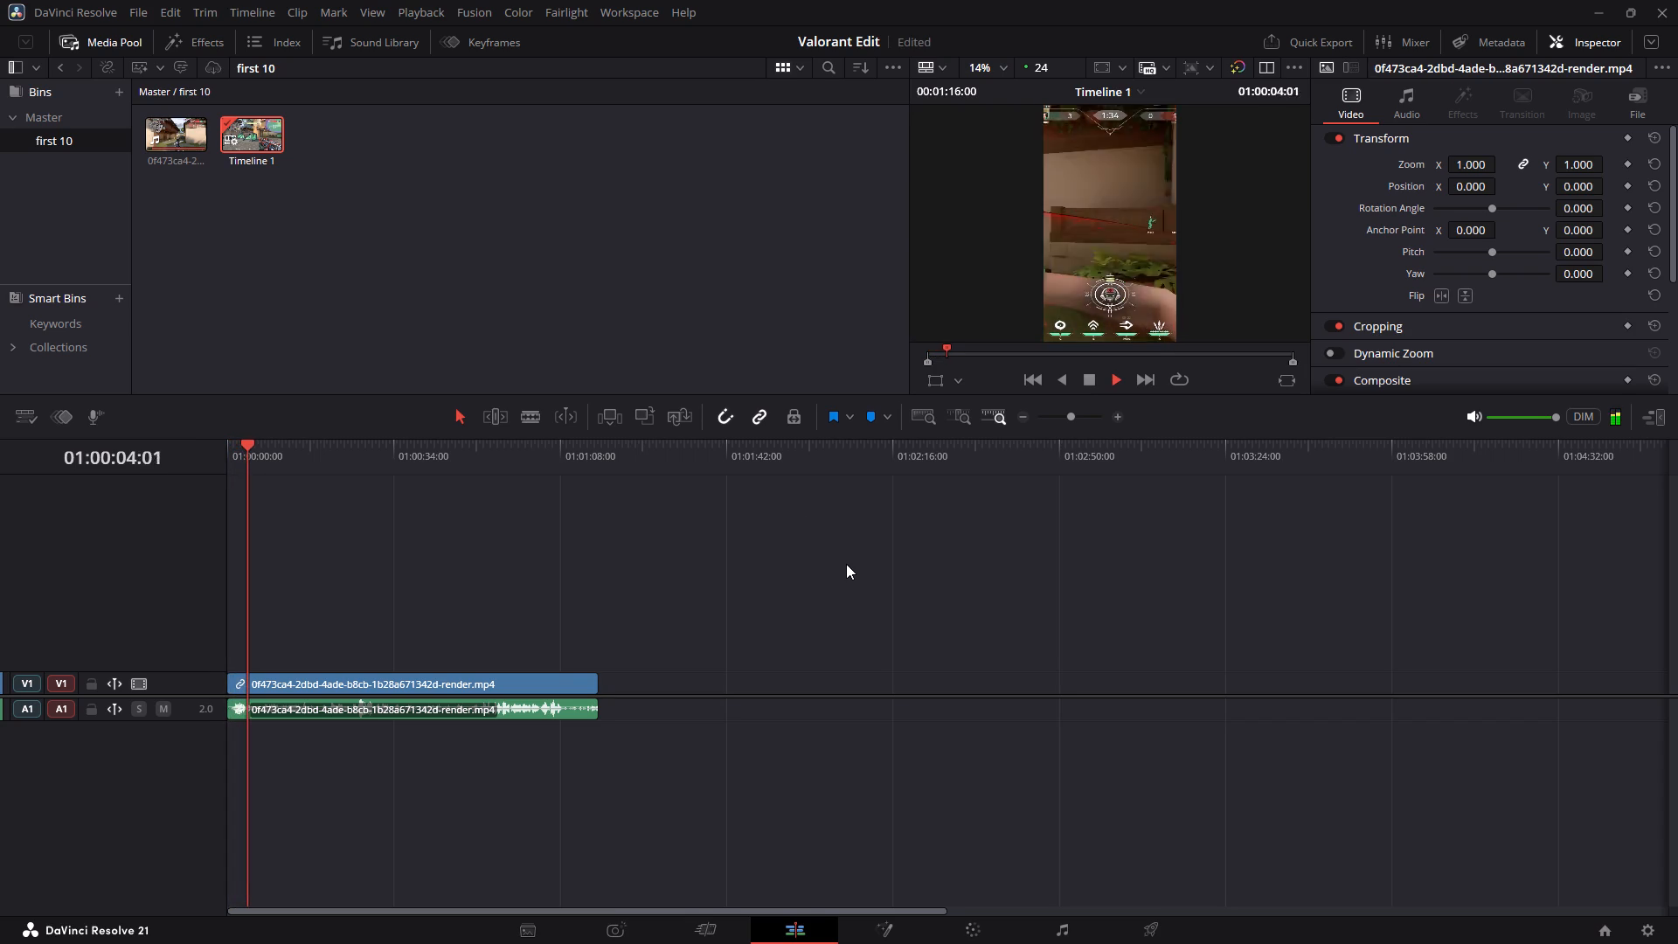
key("space")
key("space")
key("space")
key("space")
key("space")
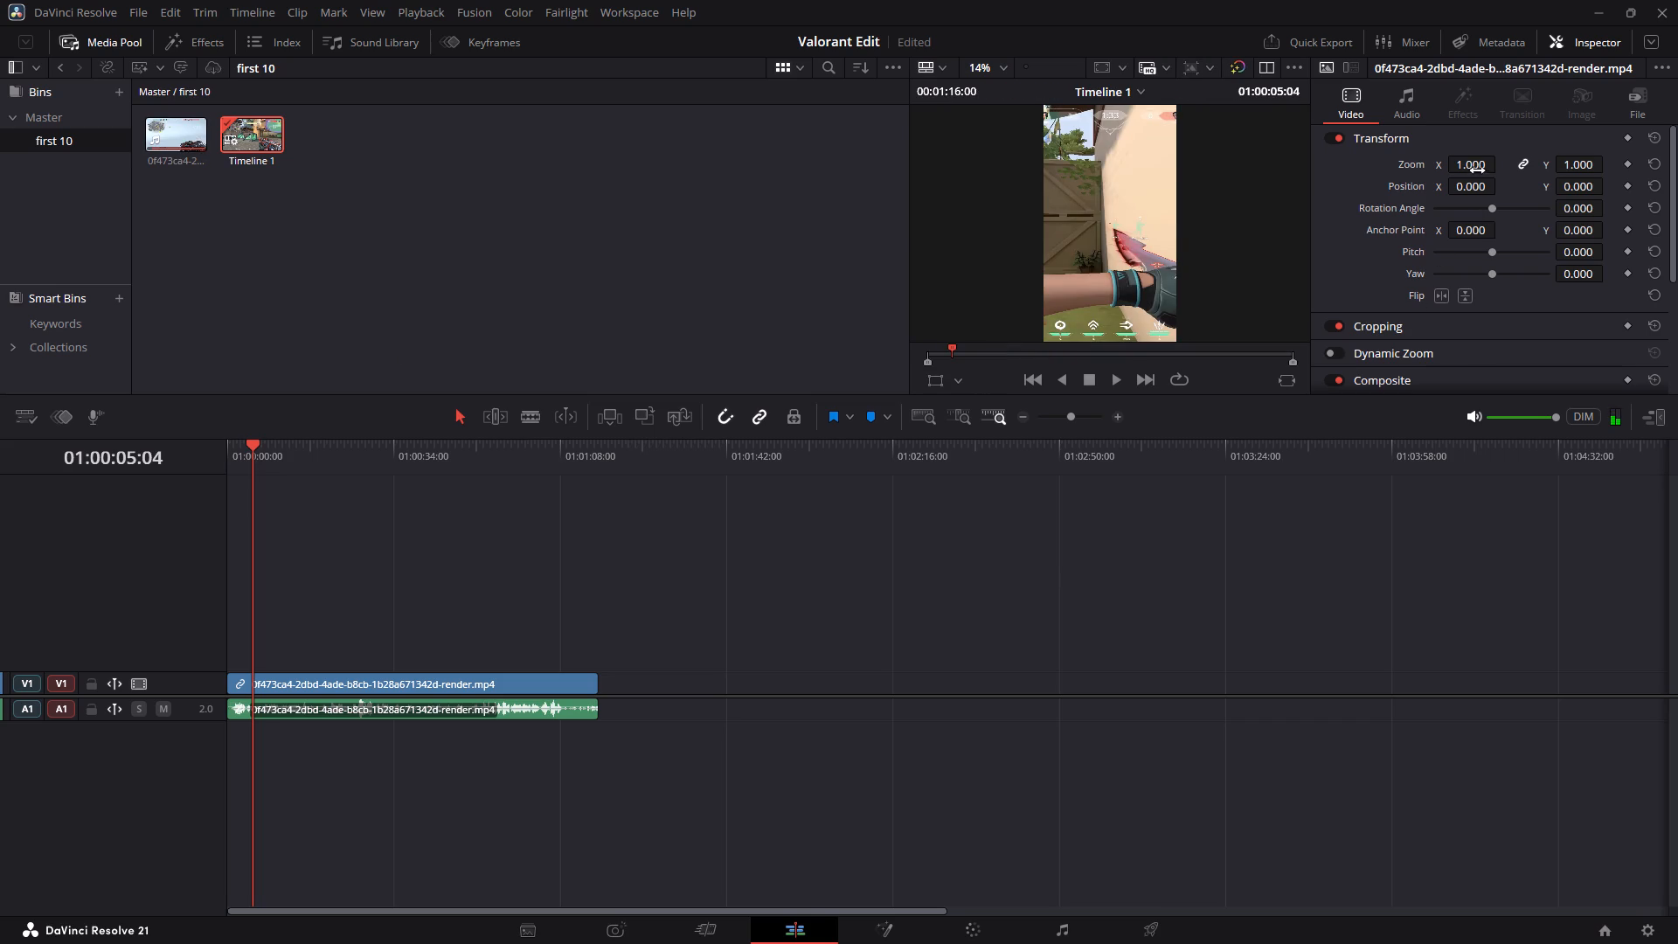
Scale the gameplay clip's picture down to a Zoom of 0.560 on both X and Y.
left_click_drag(1474, 170, 1418, 178)
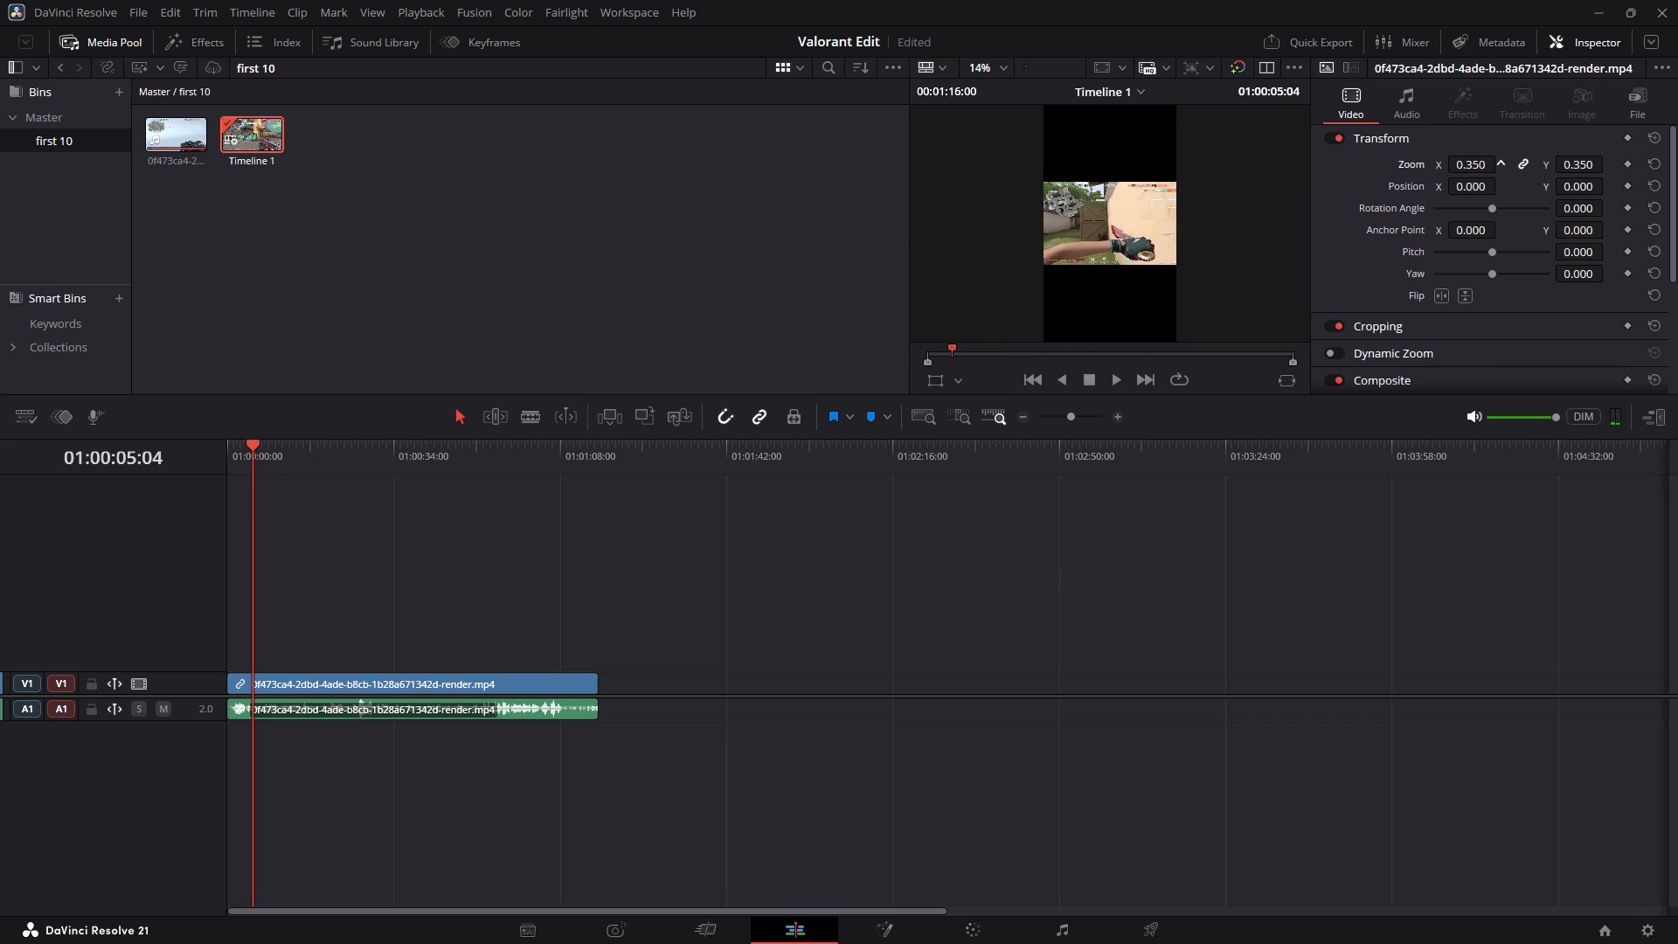
left_click_drag(1418, 178, 1432, 181)
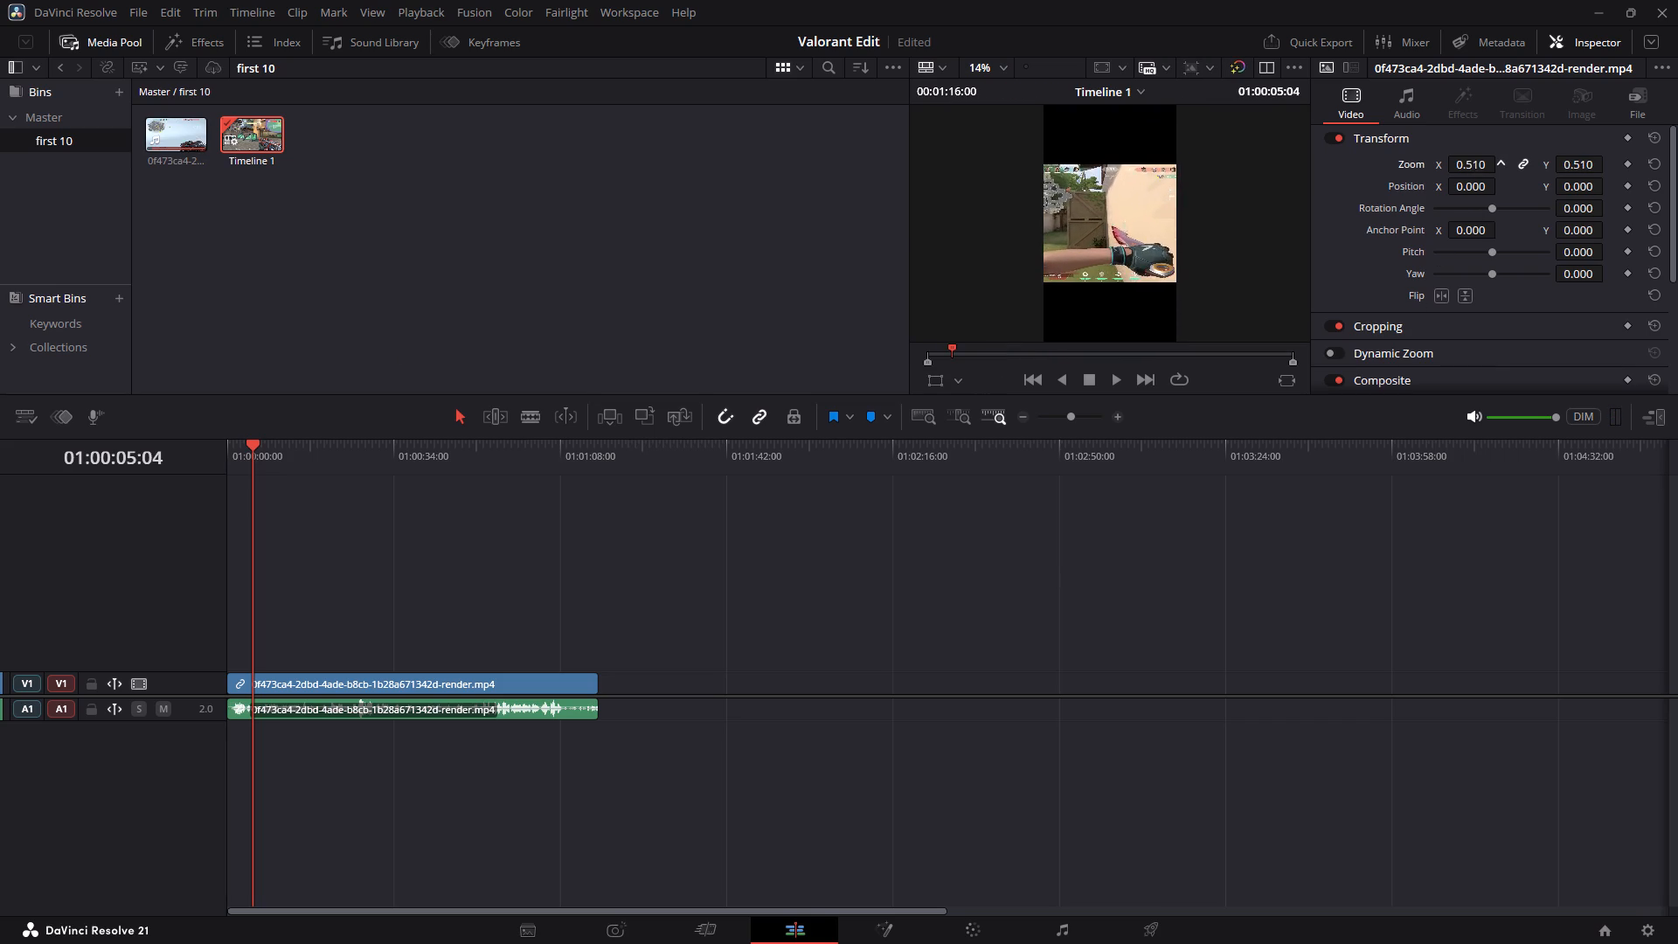
left_click_drag(1432, 181, 1436, 181)
Play the rescaled clip from the start of the timeline up to about 01:00:13:00 to review its framing and action.
key("space")
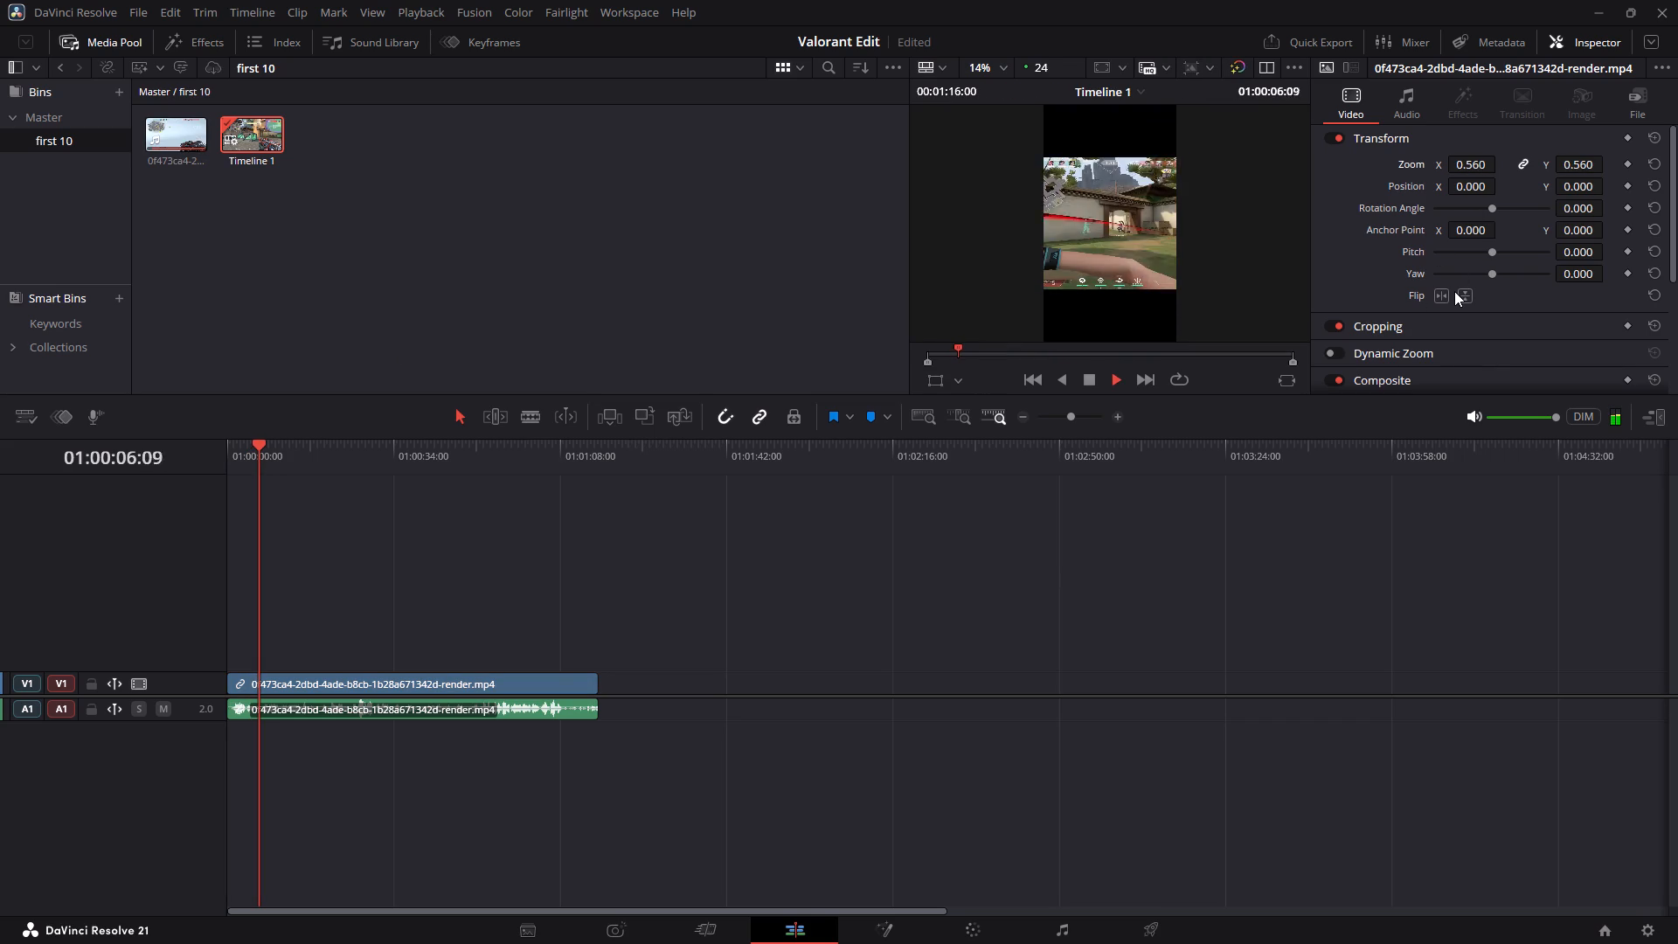
key("space")
left_click_drag(256, 624, 197, 633)
key("space")
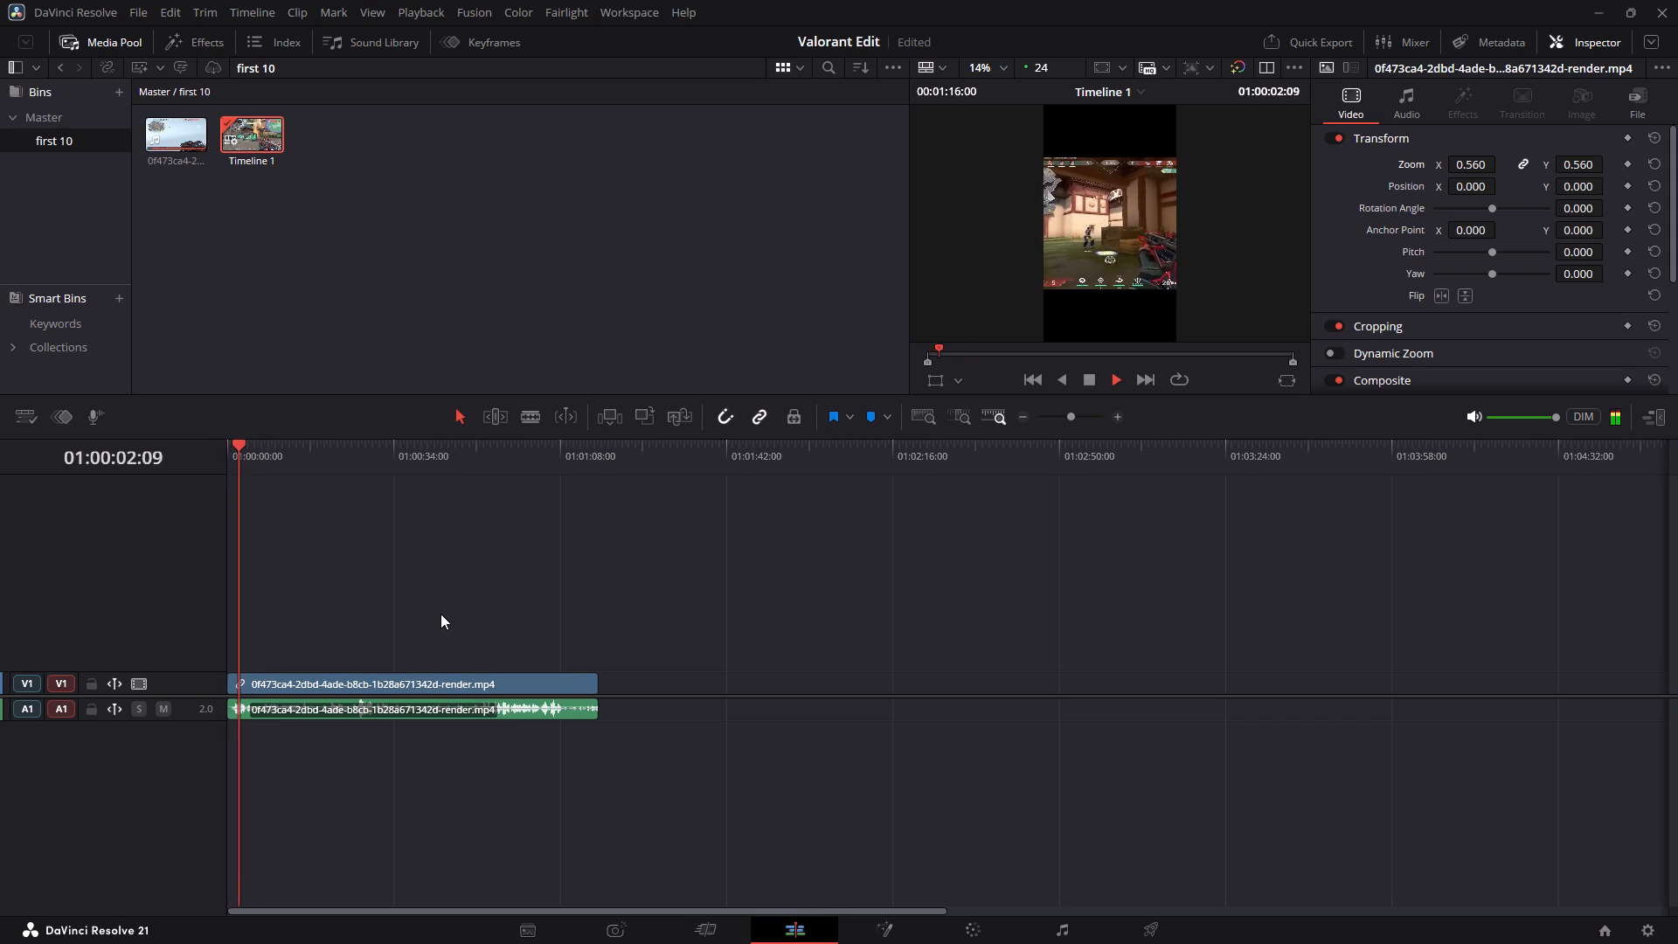
key("space")
key("space")
key("space")
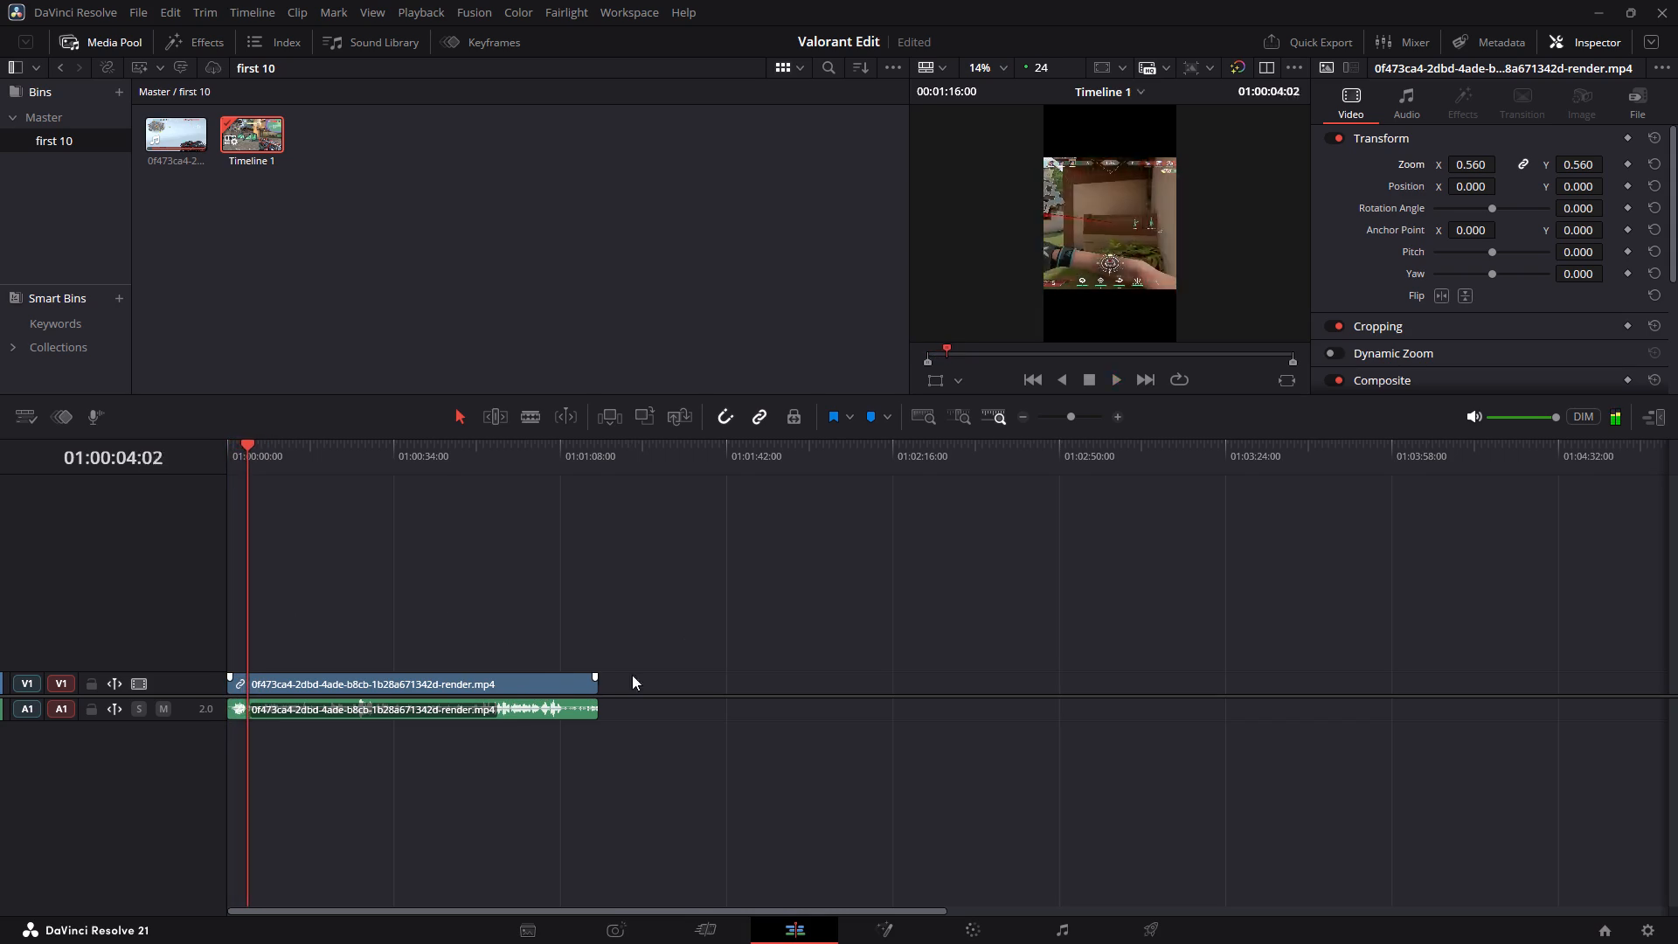
key("space")
key("space")
key("space")
key("space")
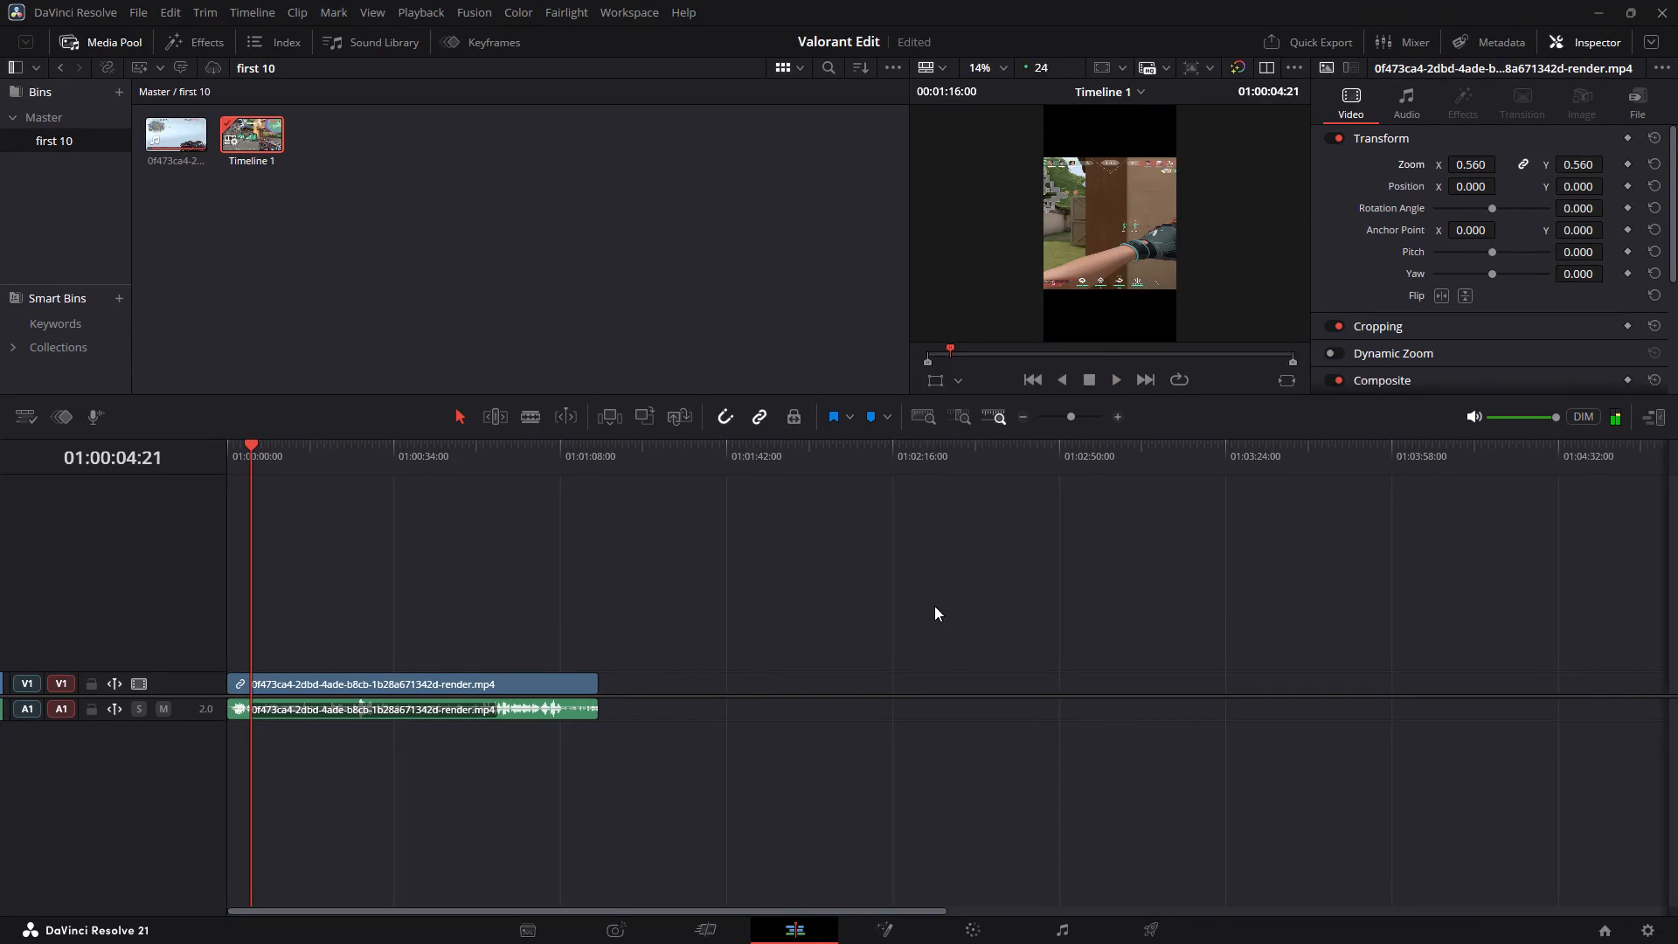
left_click_drag(247, 628, 183, 632)
key("space")
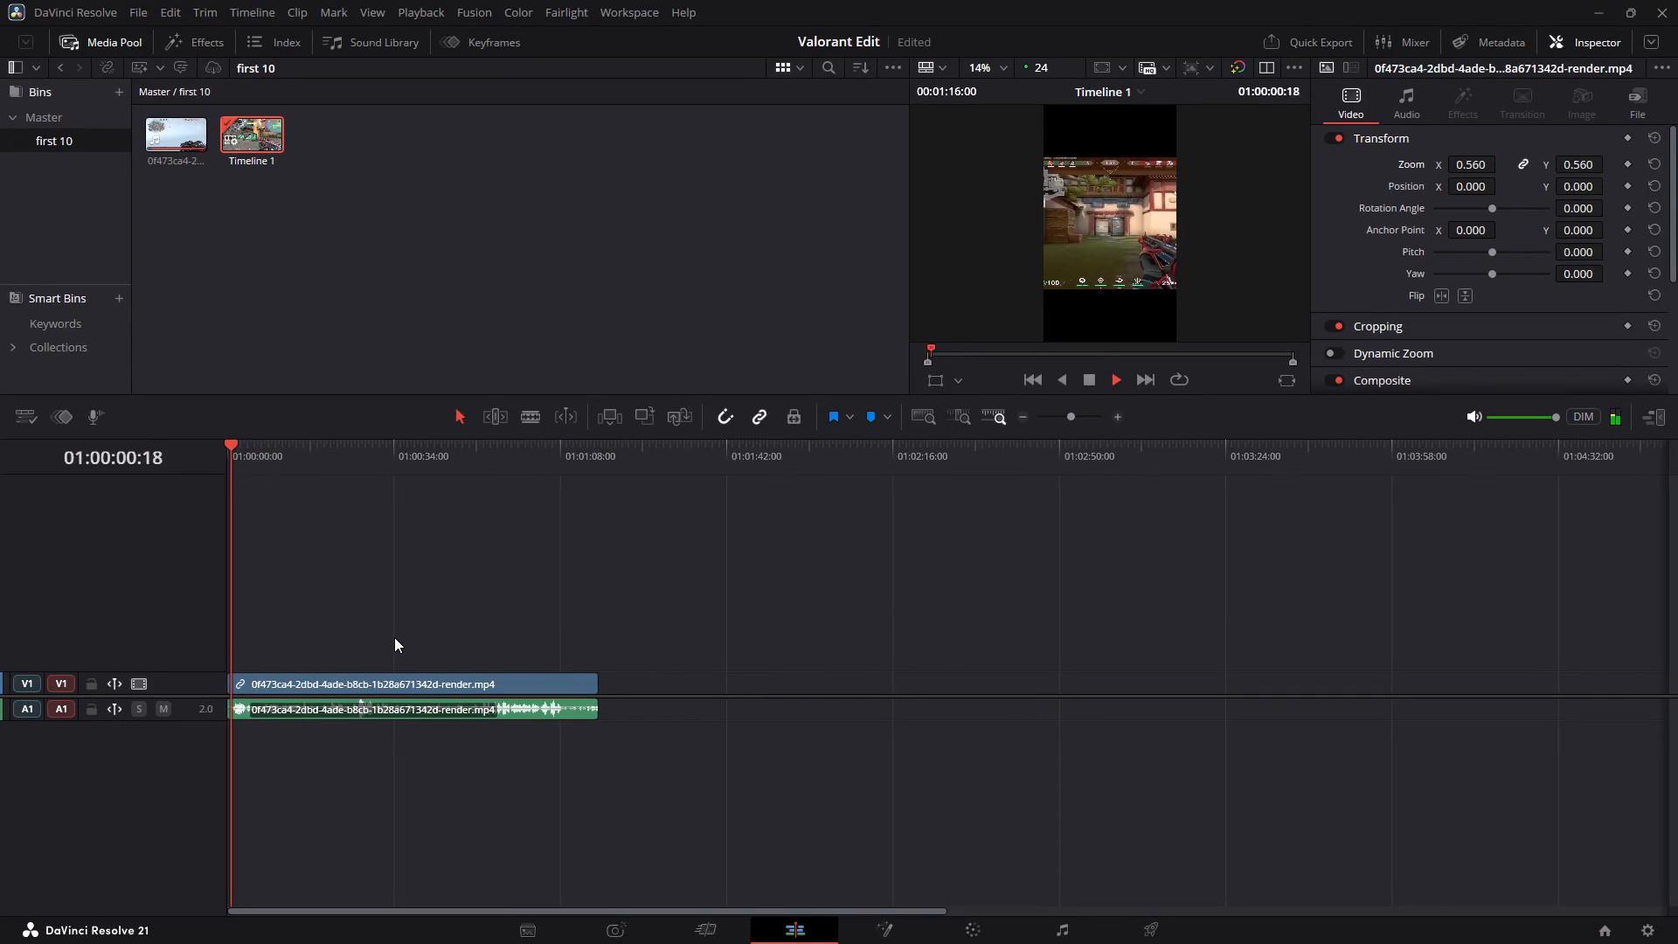
key("space")
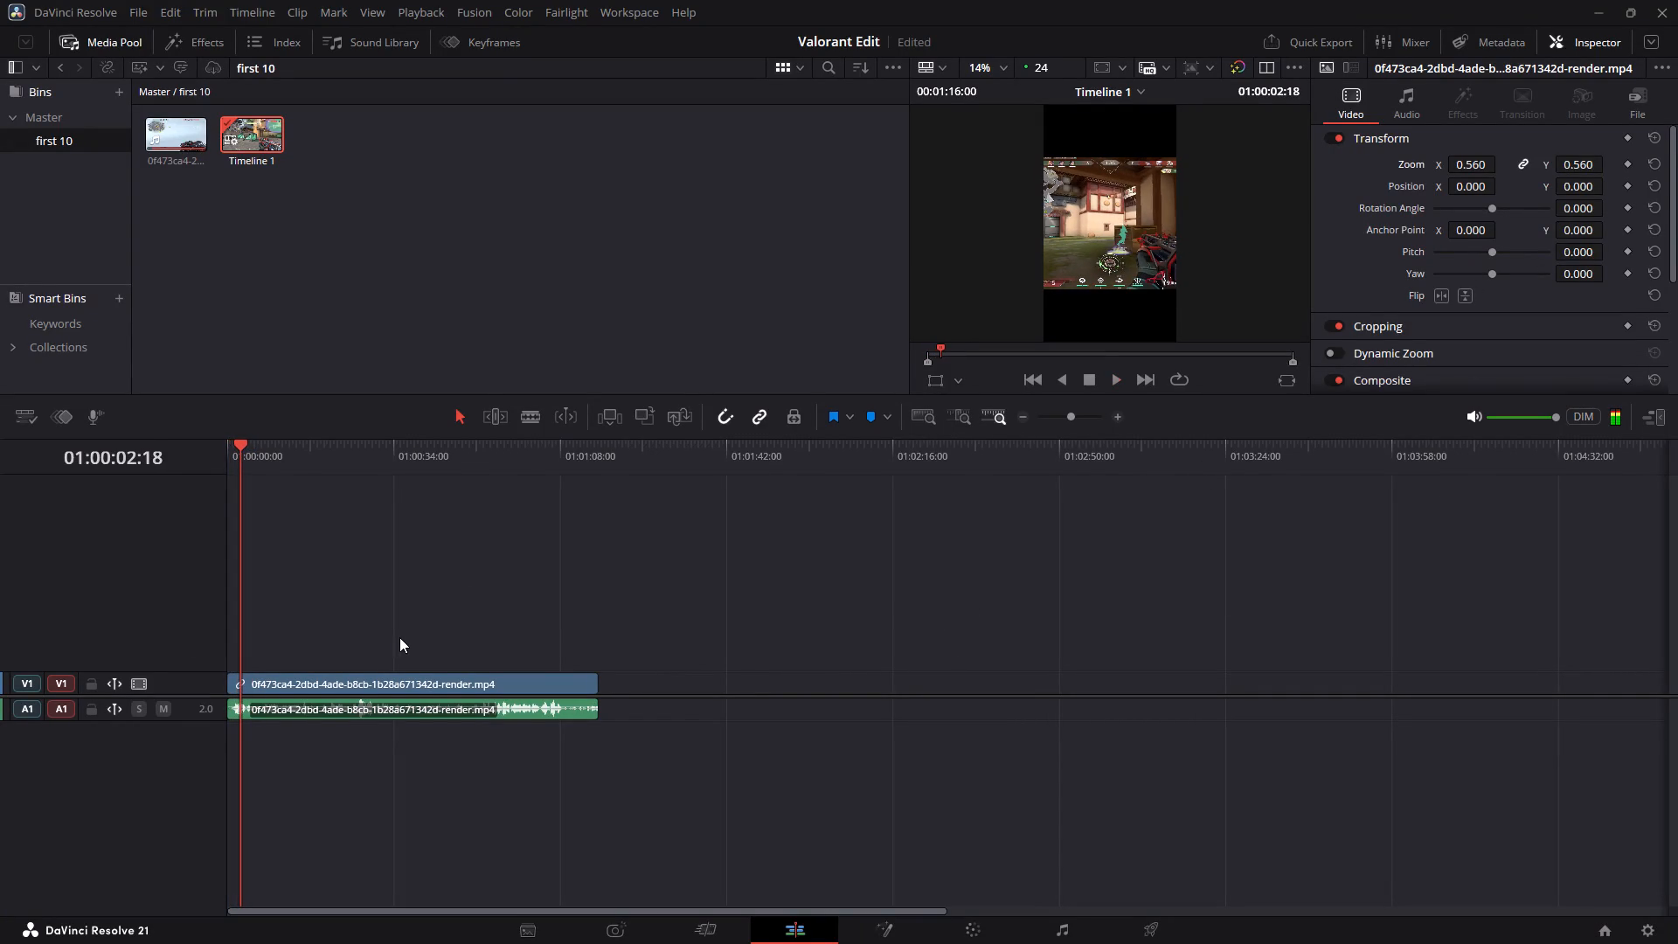
key("space")
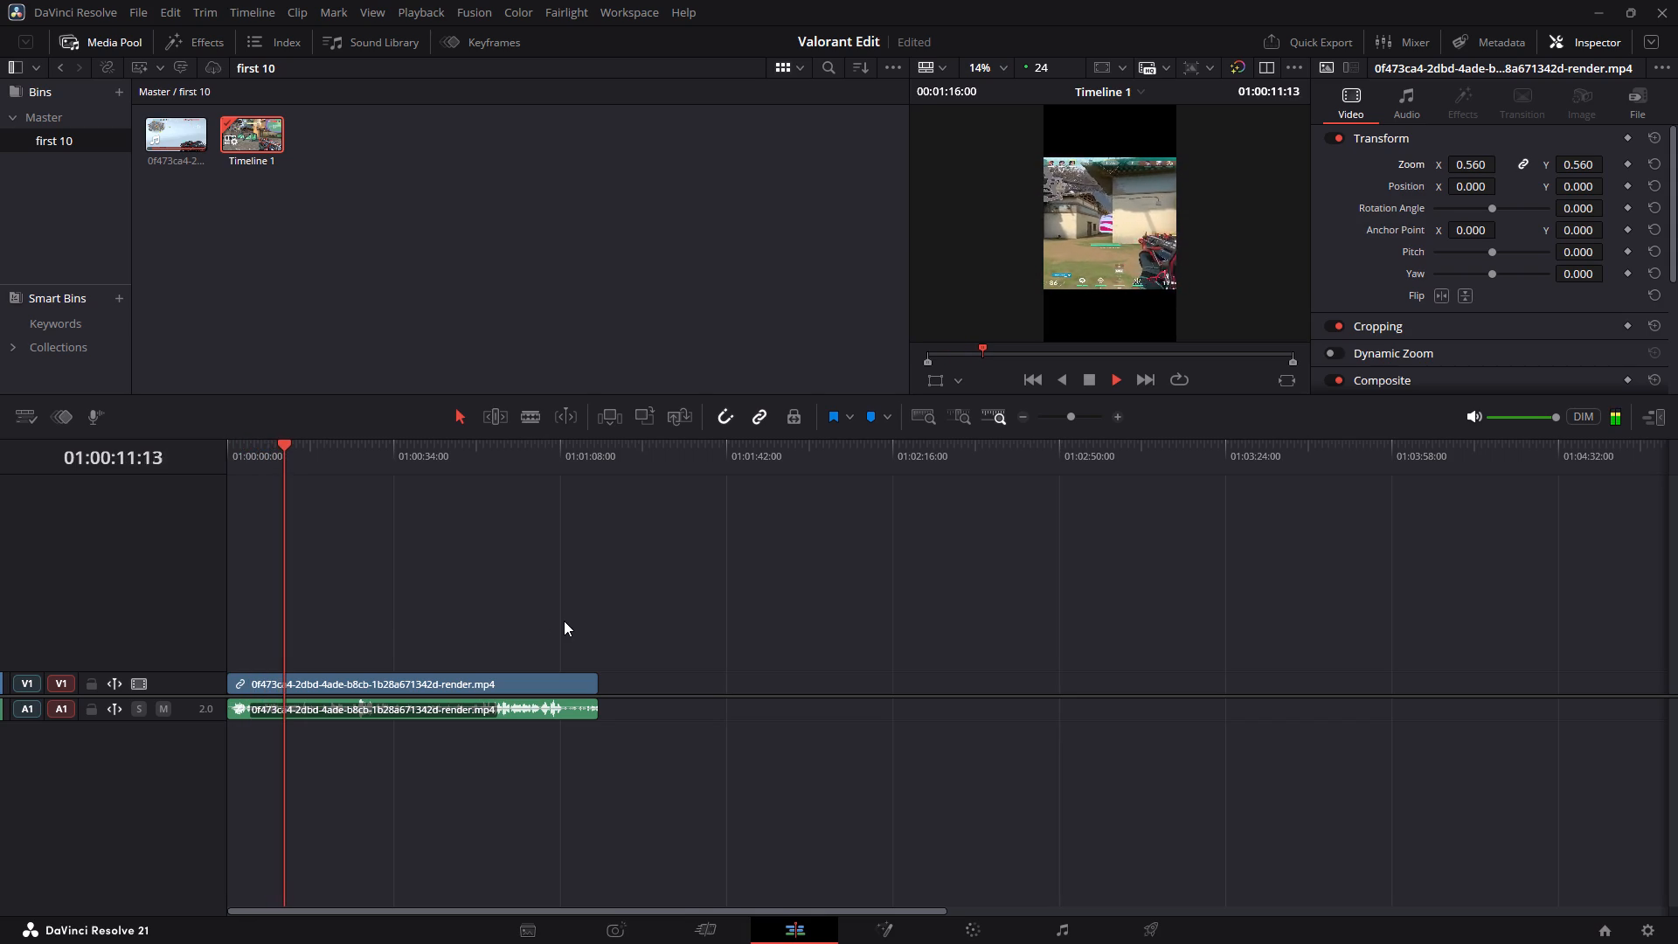
key("space")
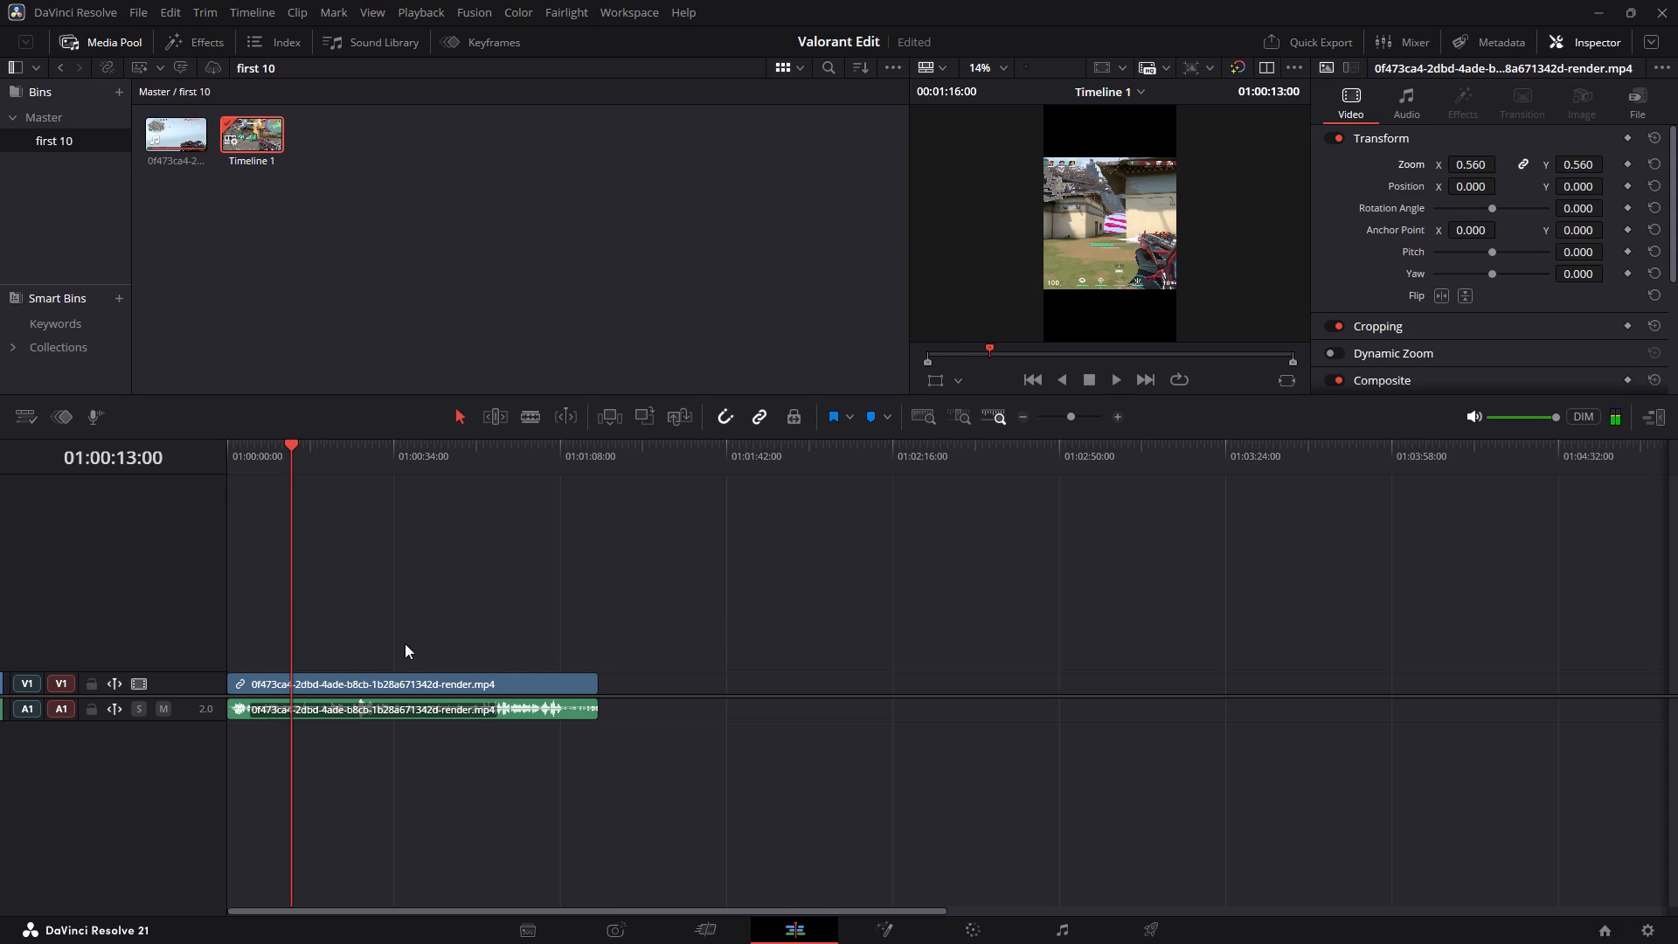
Find the cut point in the gameplay and split the clip's video and audio at 01:00:43:01.
left_click_drag(293, 622, 272, 628)
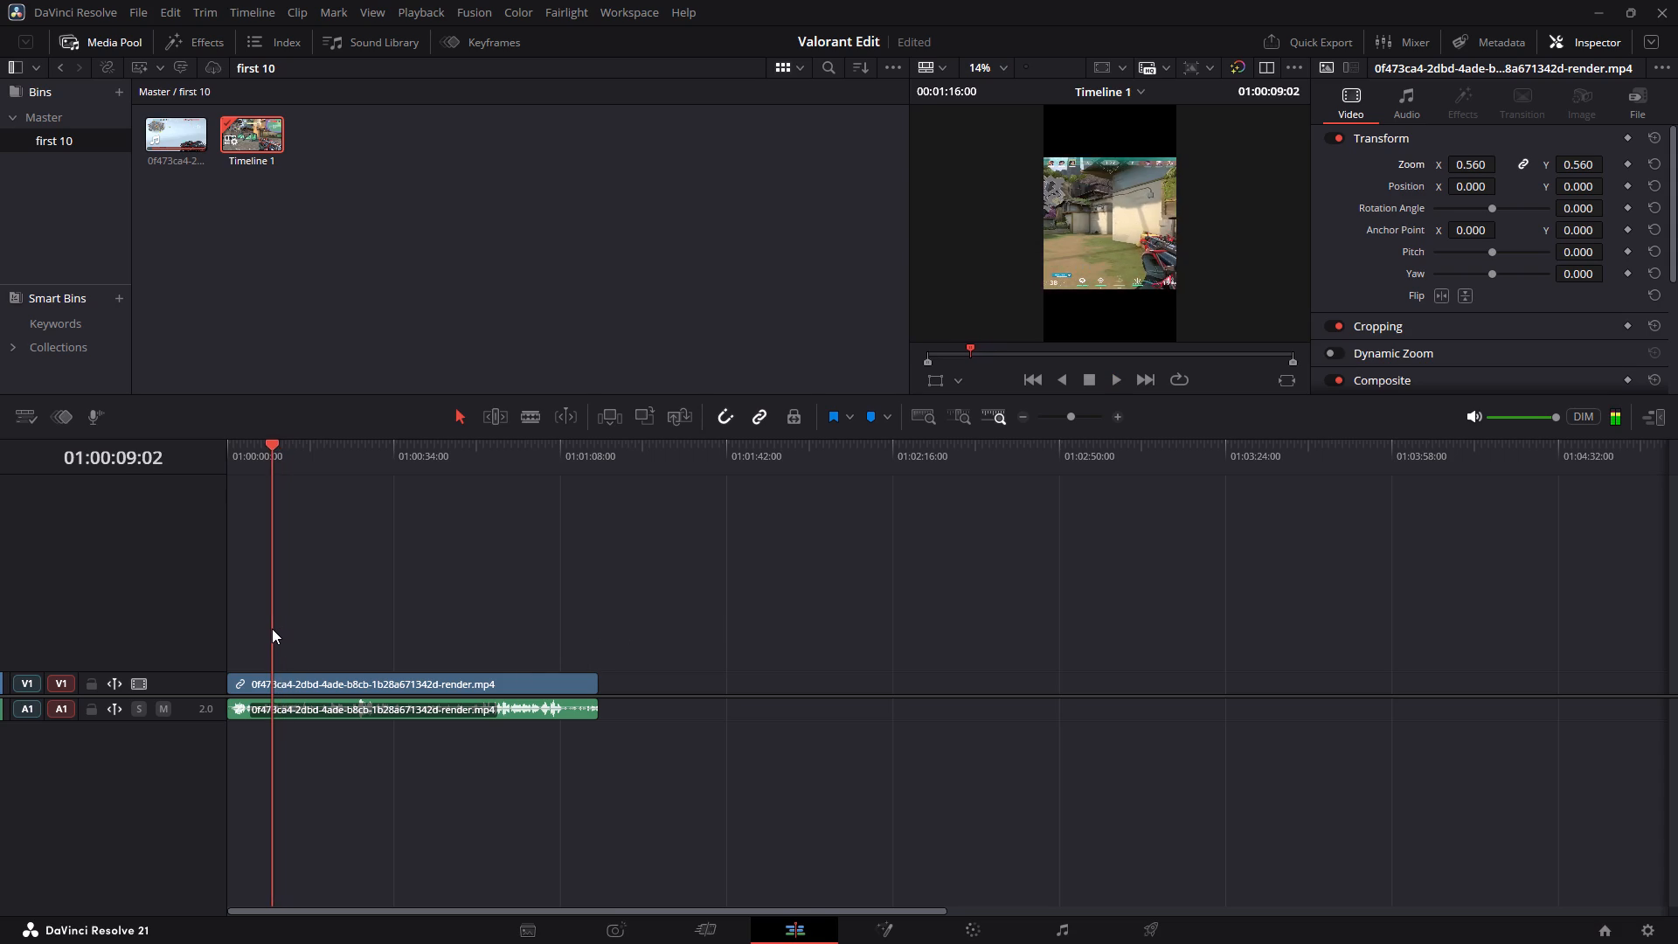
left_click_drag(272, 628, 350, 631)
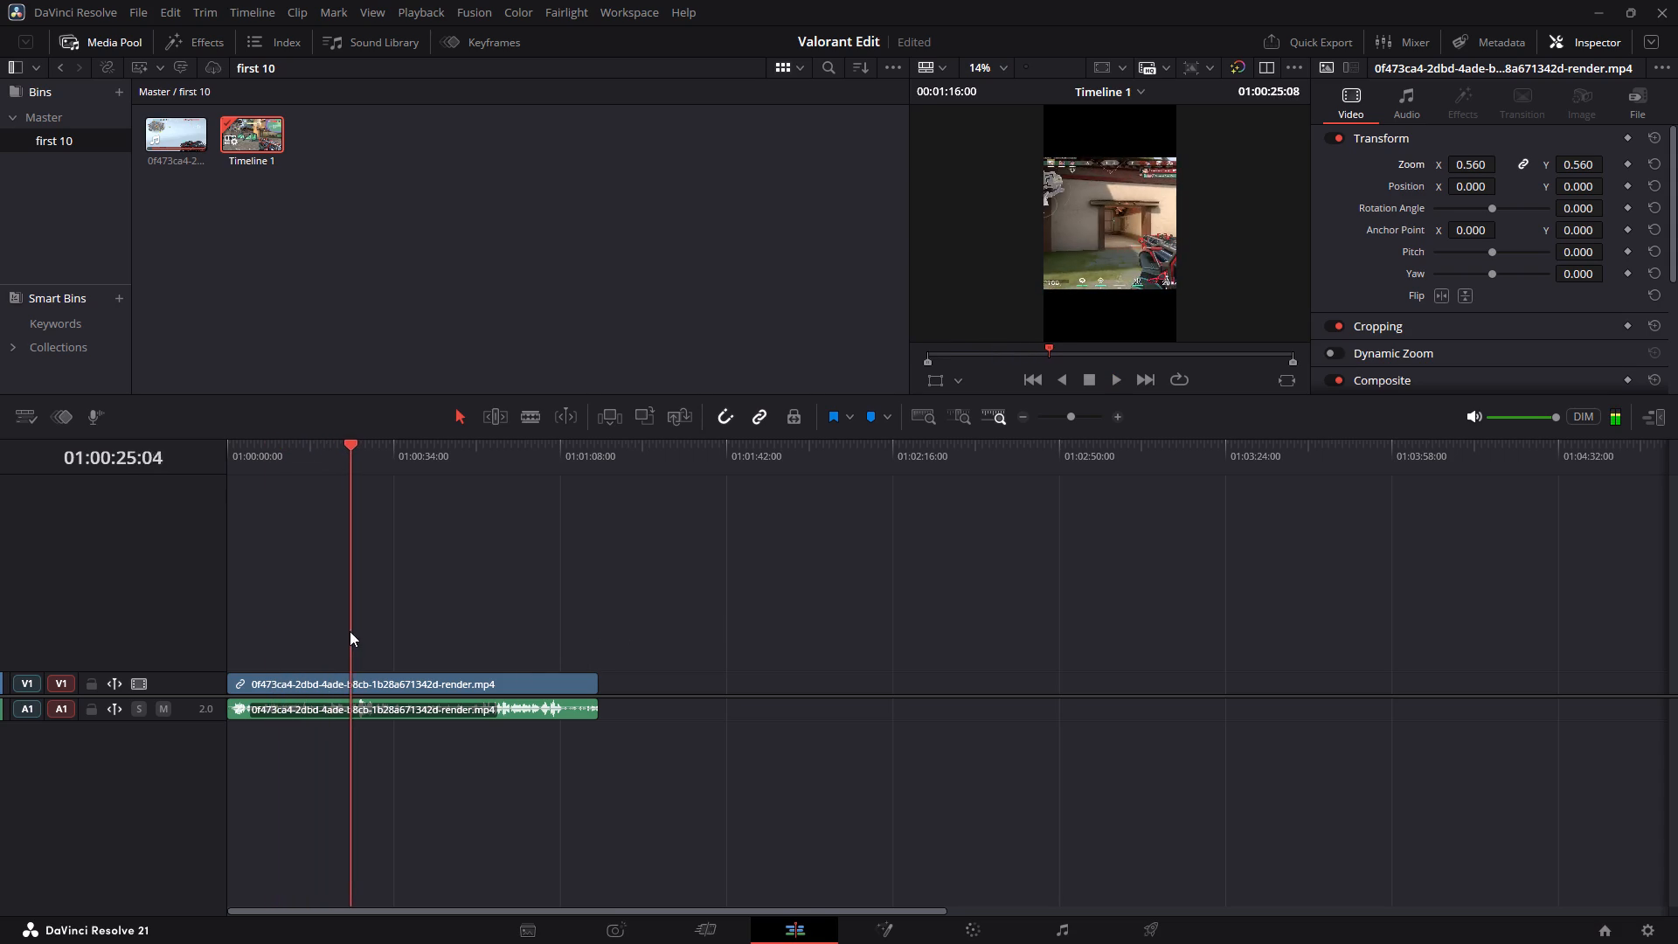
left_click_drag(350, 631, 400, 632)
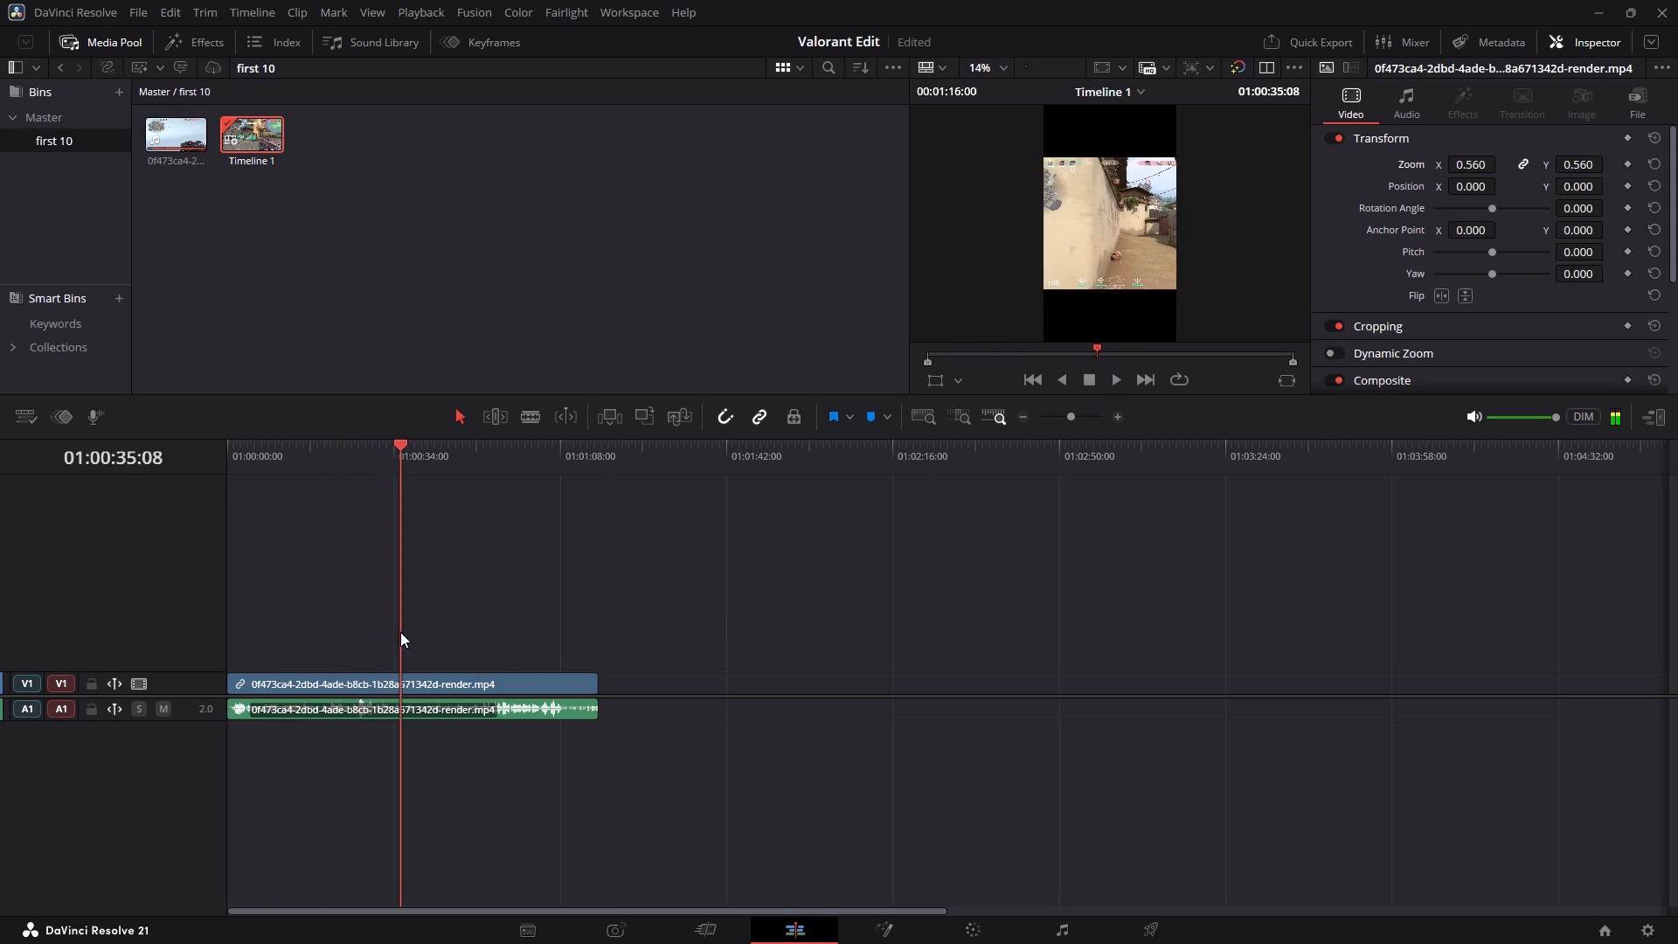
left_click_drag(400, 632, 440, 633)
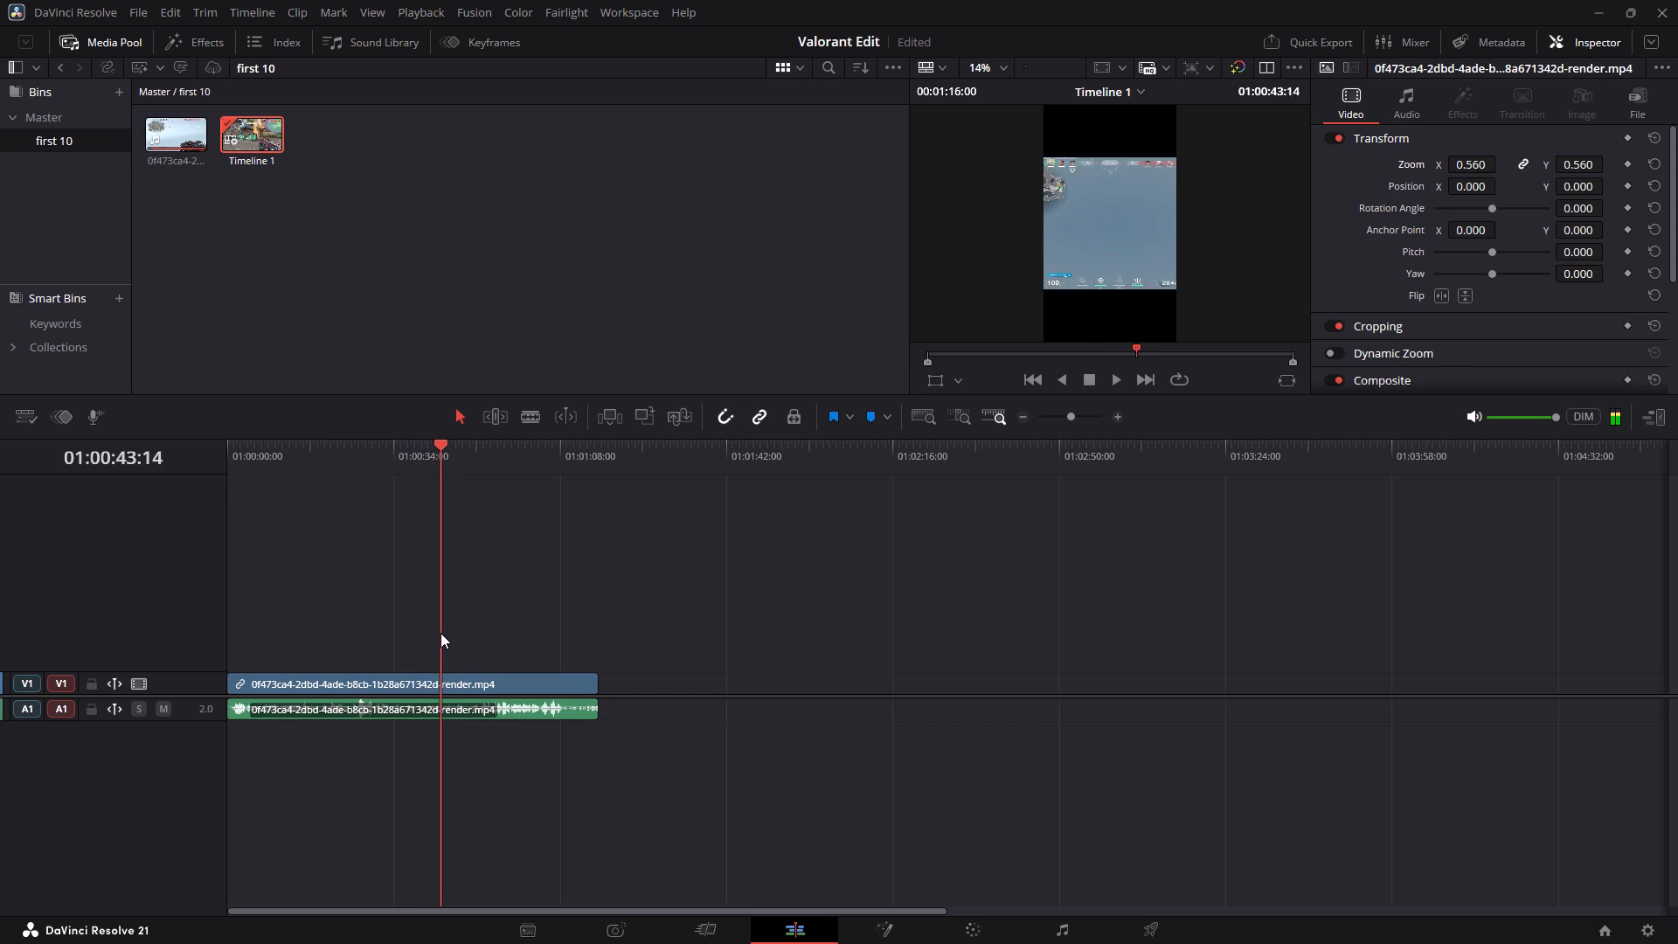
left_click_drag(440, 633, 460, 635)
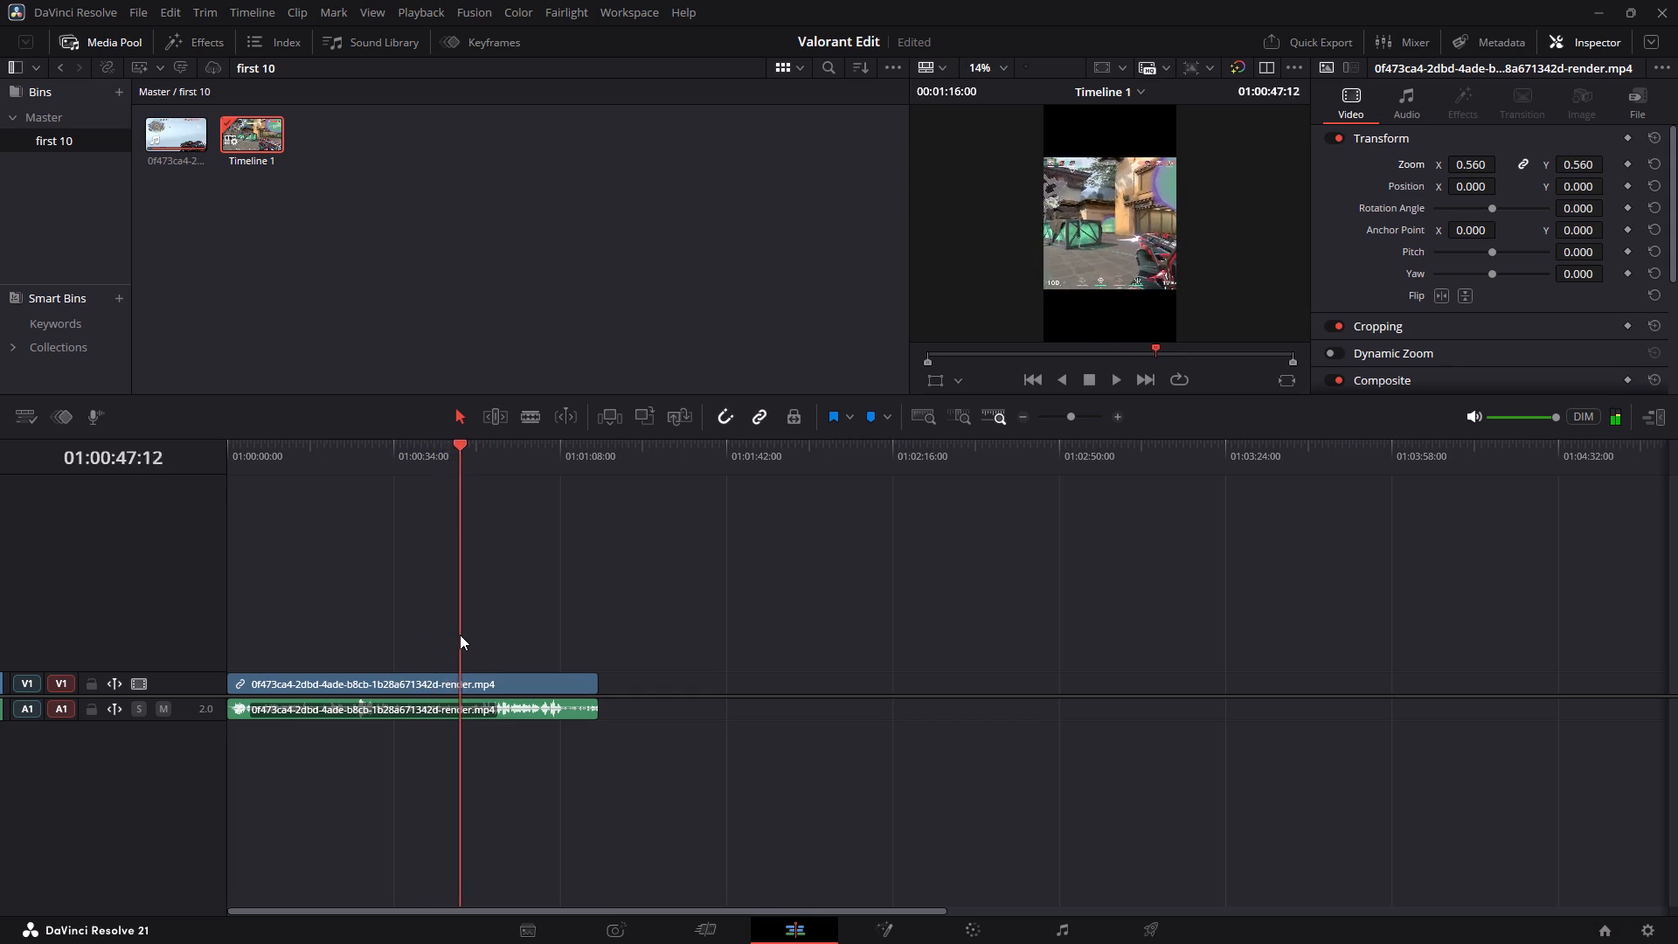
left_click_drag(460, 635, 451, 636)
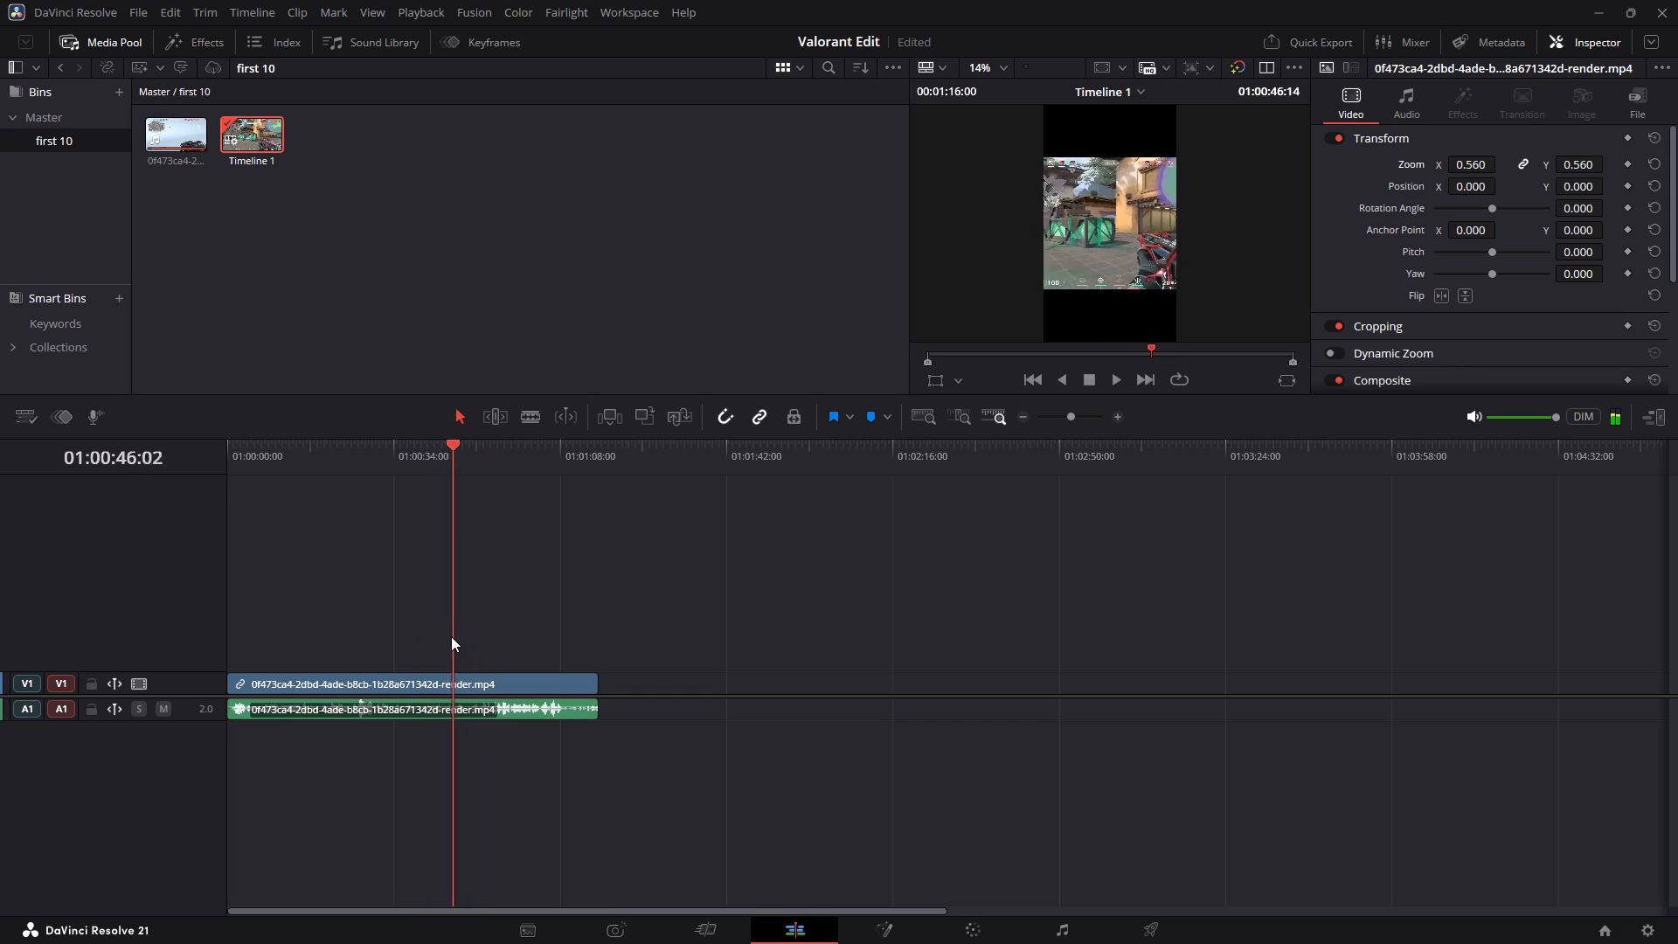
left_click_drag(451, 636, 432, 635)
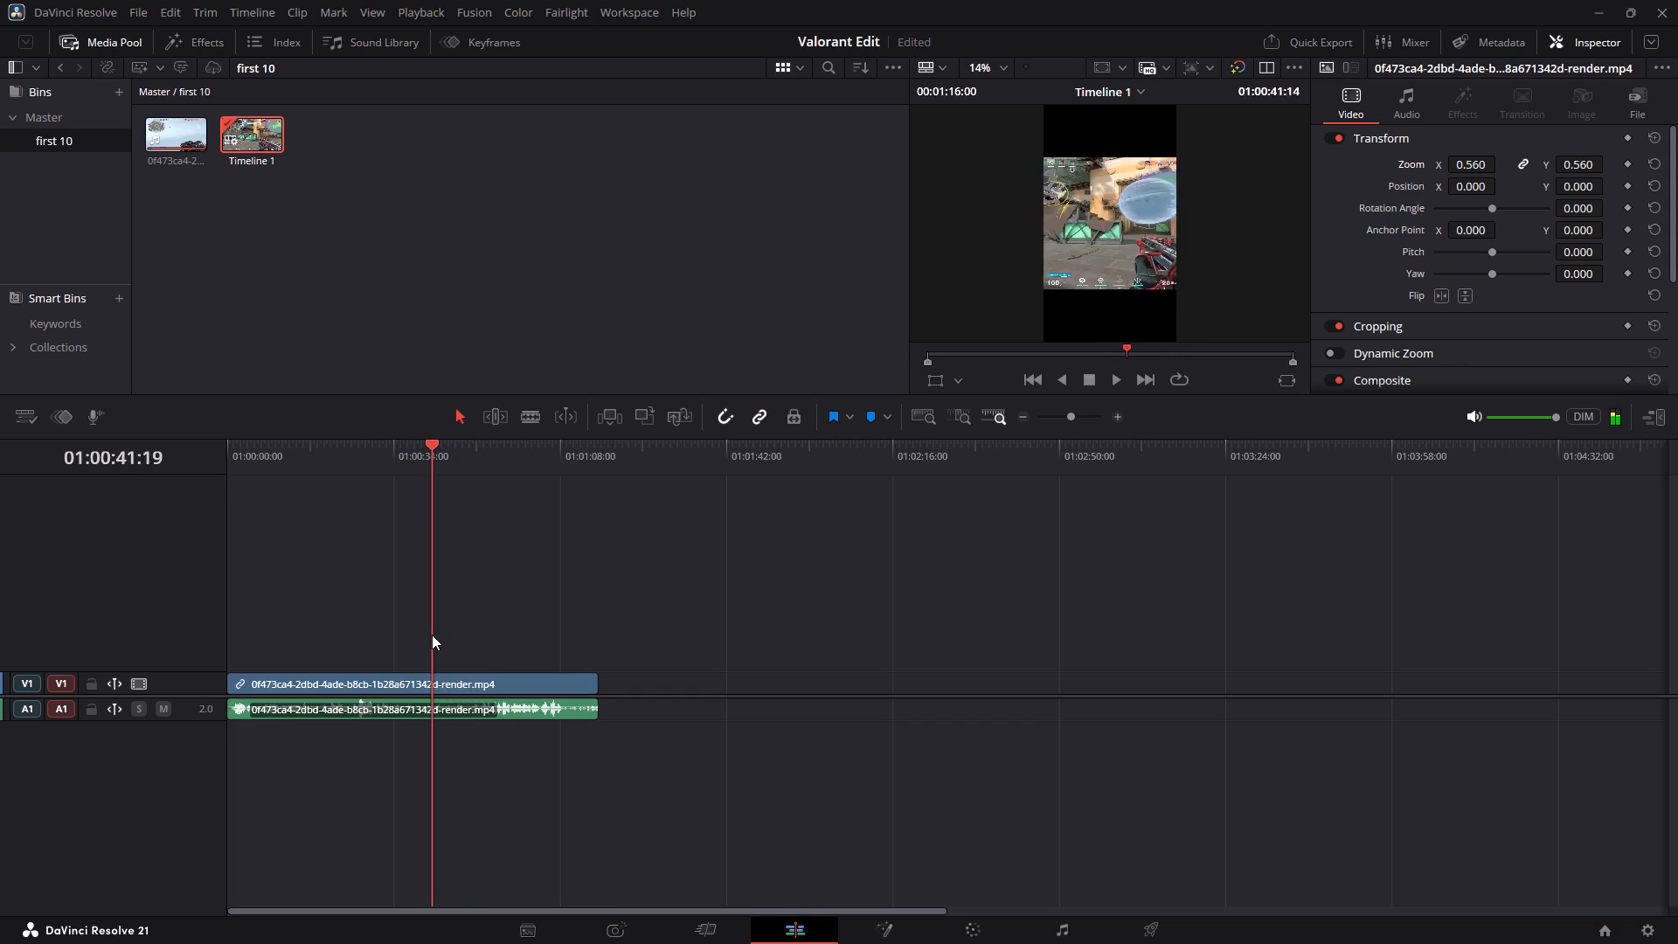
left_click_drag(432, 635, 438, 635)
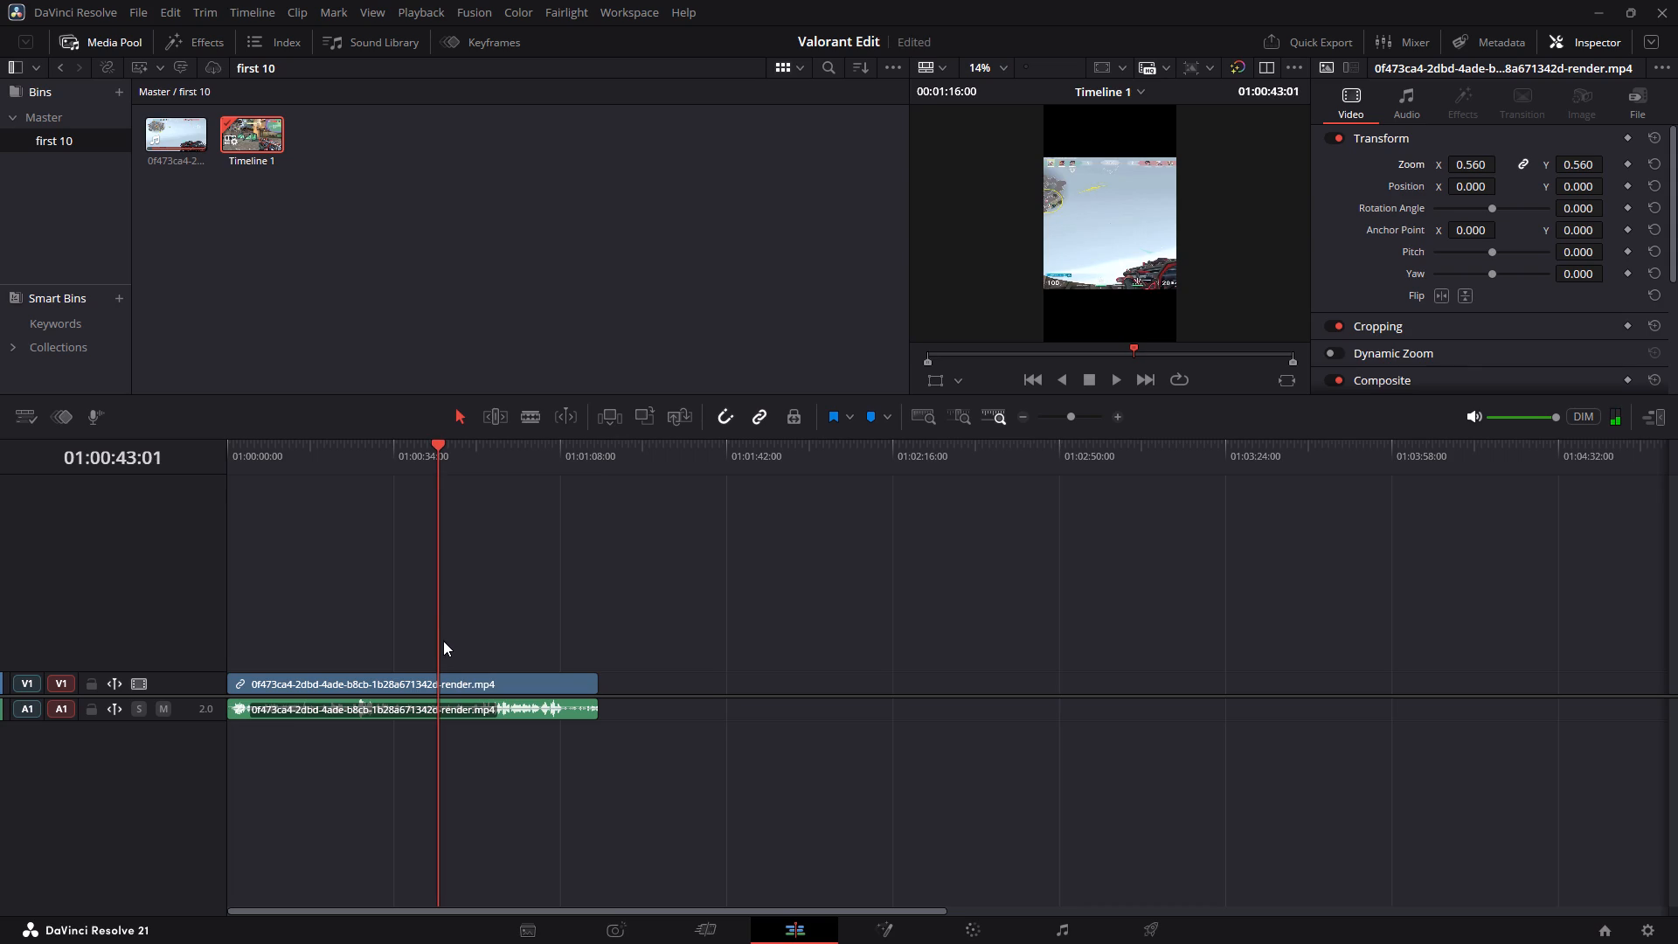
left_click_drag(482, 651, 454, 703)
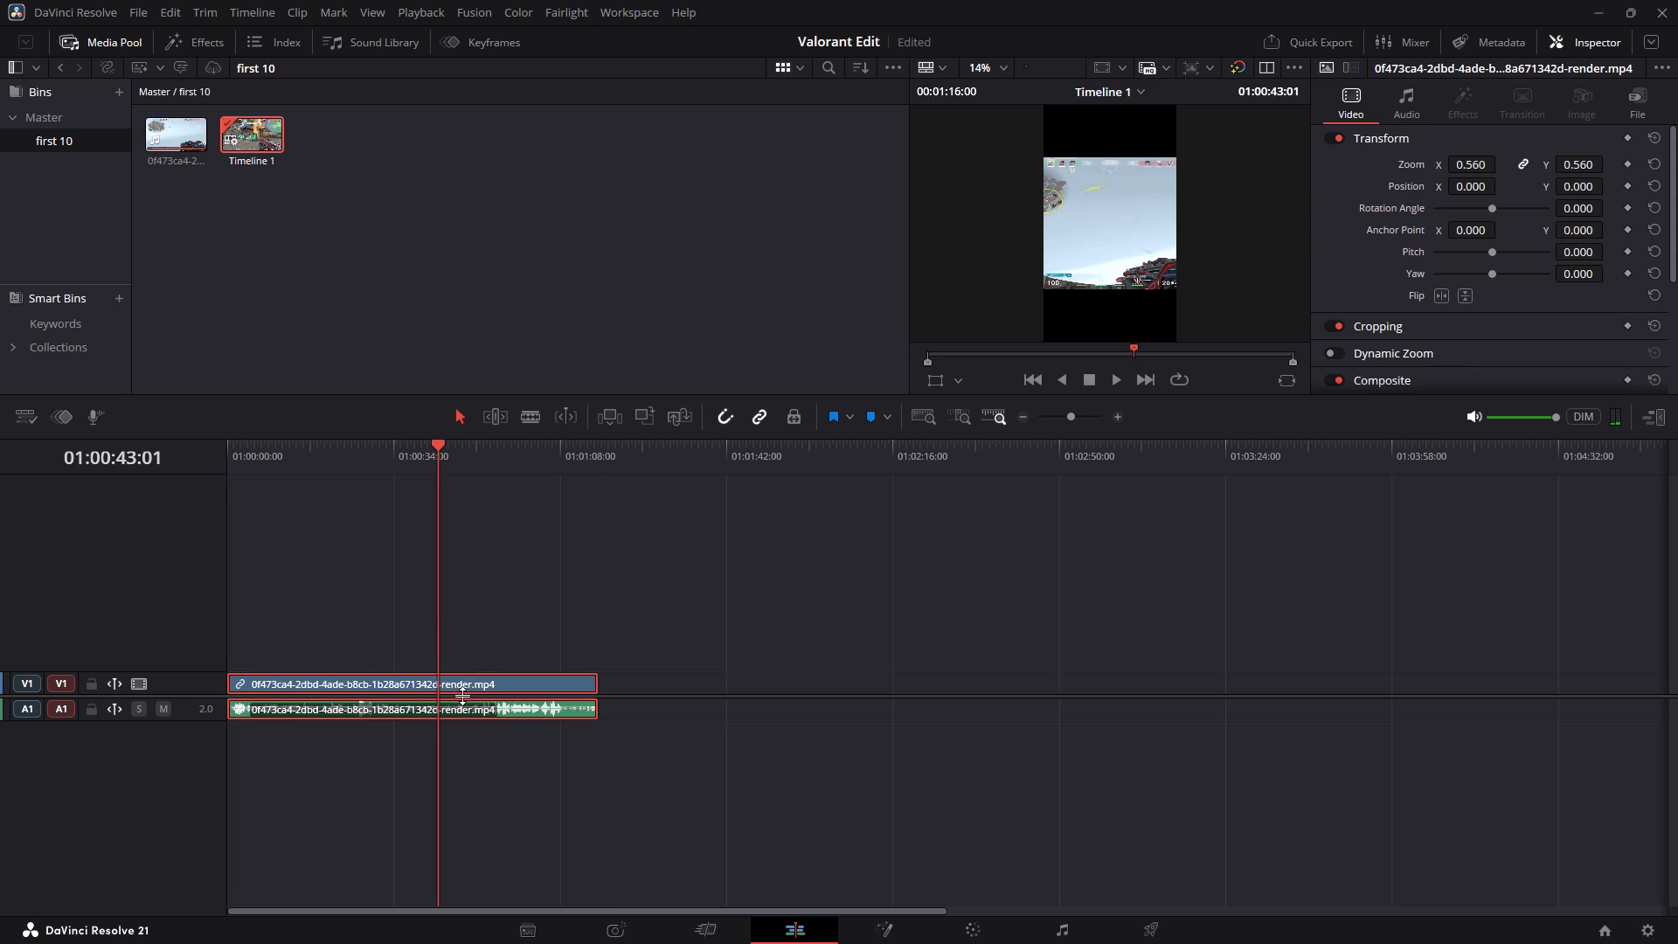
key("ctrl+b")
Find the end of the opening action in the first clip and split its video and audio at 01:00:09:03.
left_click_drag(446, 654, 433, 652)
left_click_drag(431, 649, 422, 649)
left_click_drag(422, 649, 364, 646)
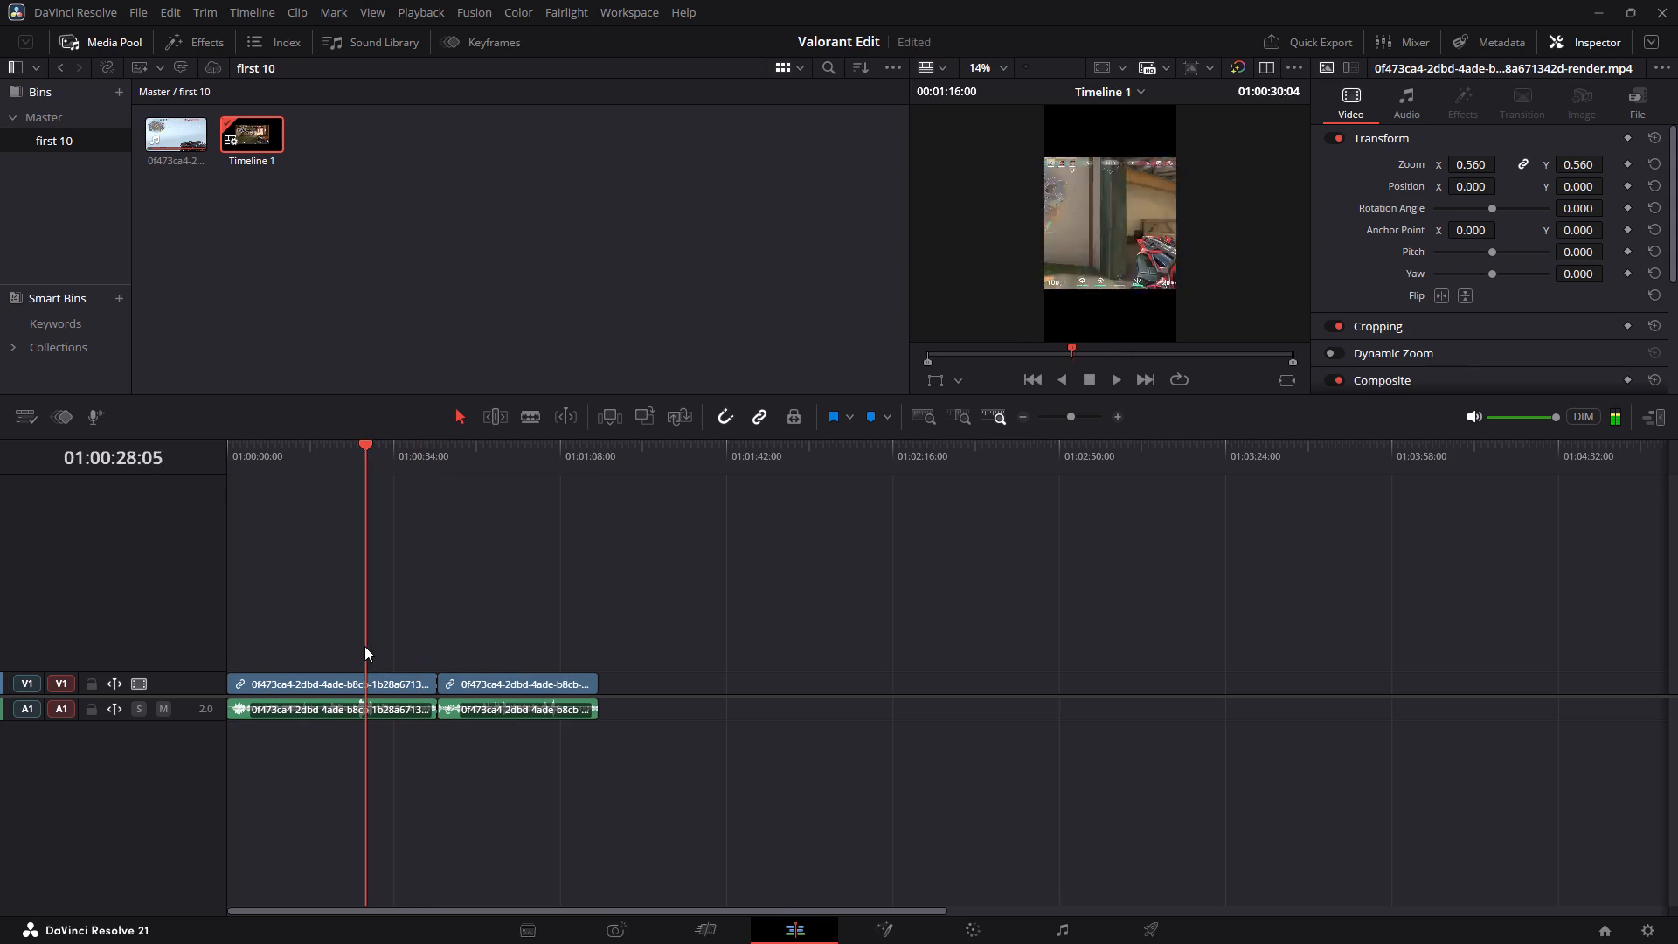
left_click_drag(364, 646, 304, 646)
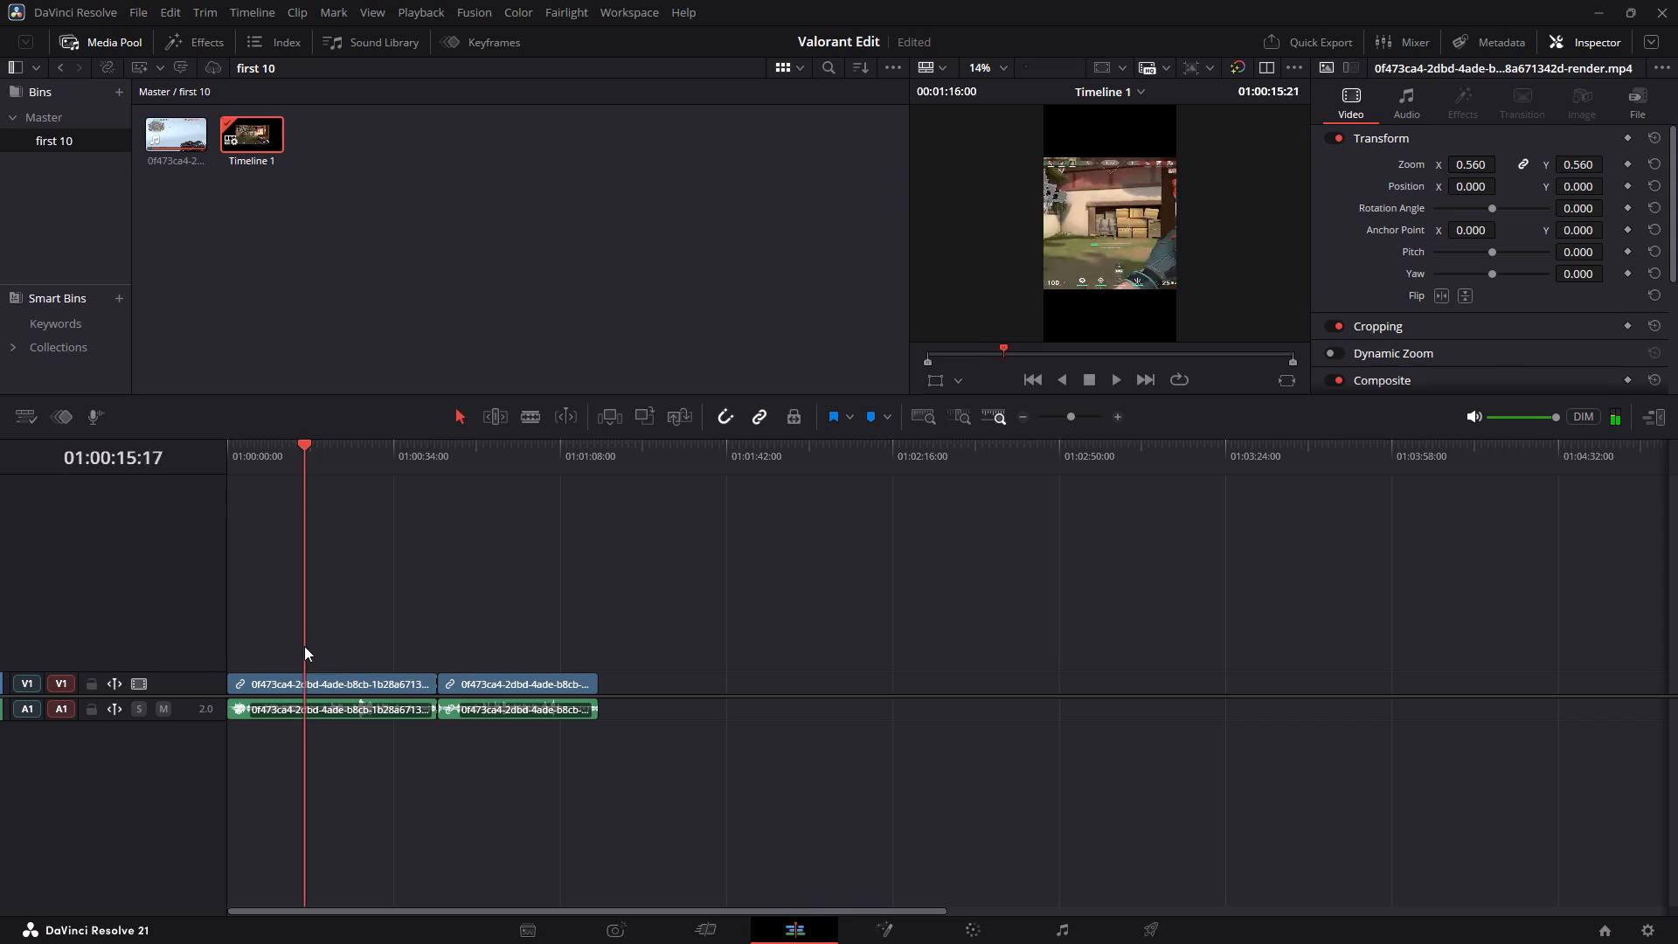
left_click_drag(304, 646, 275, 644)
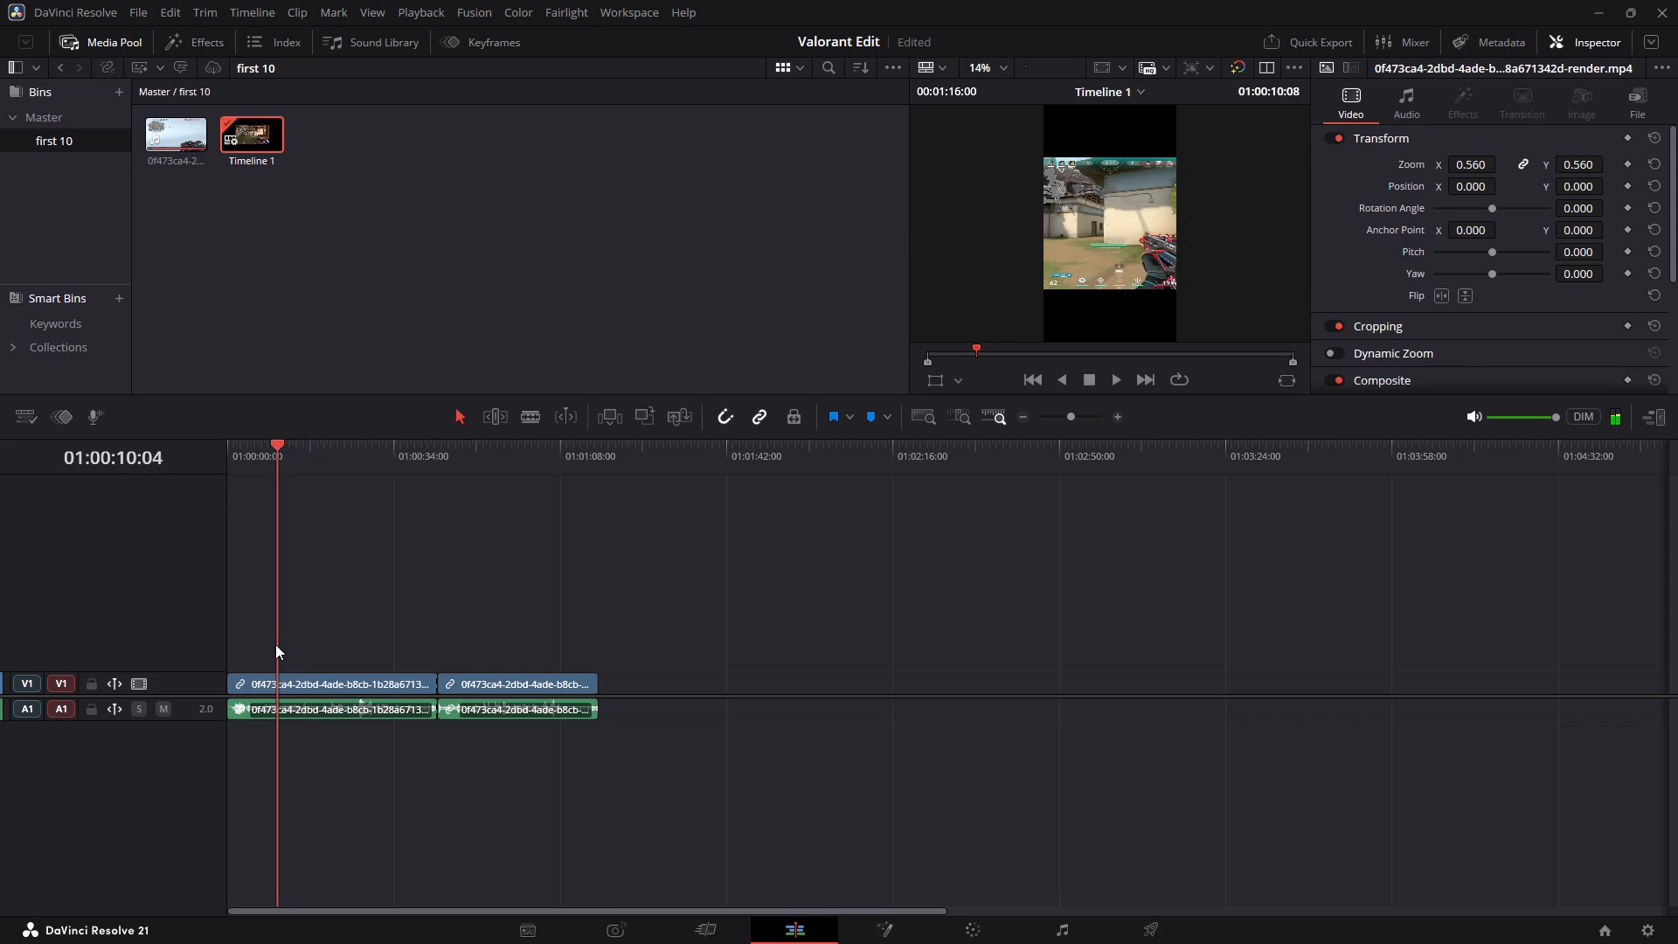
left_click_drag(275, 644, 266, 644)
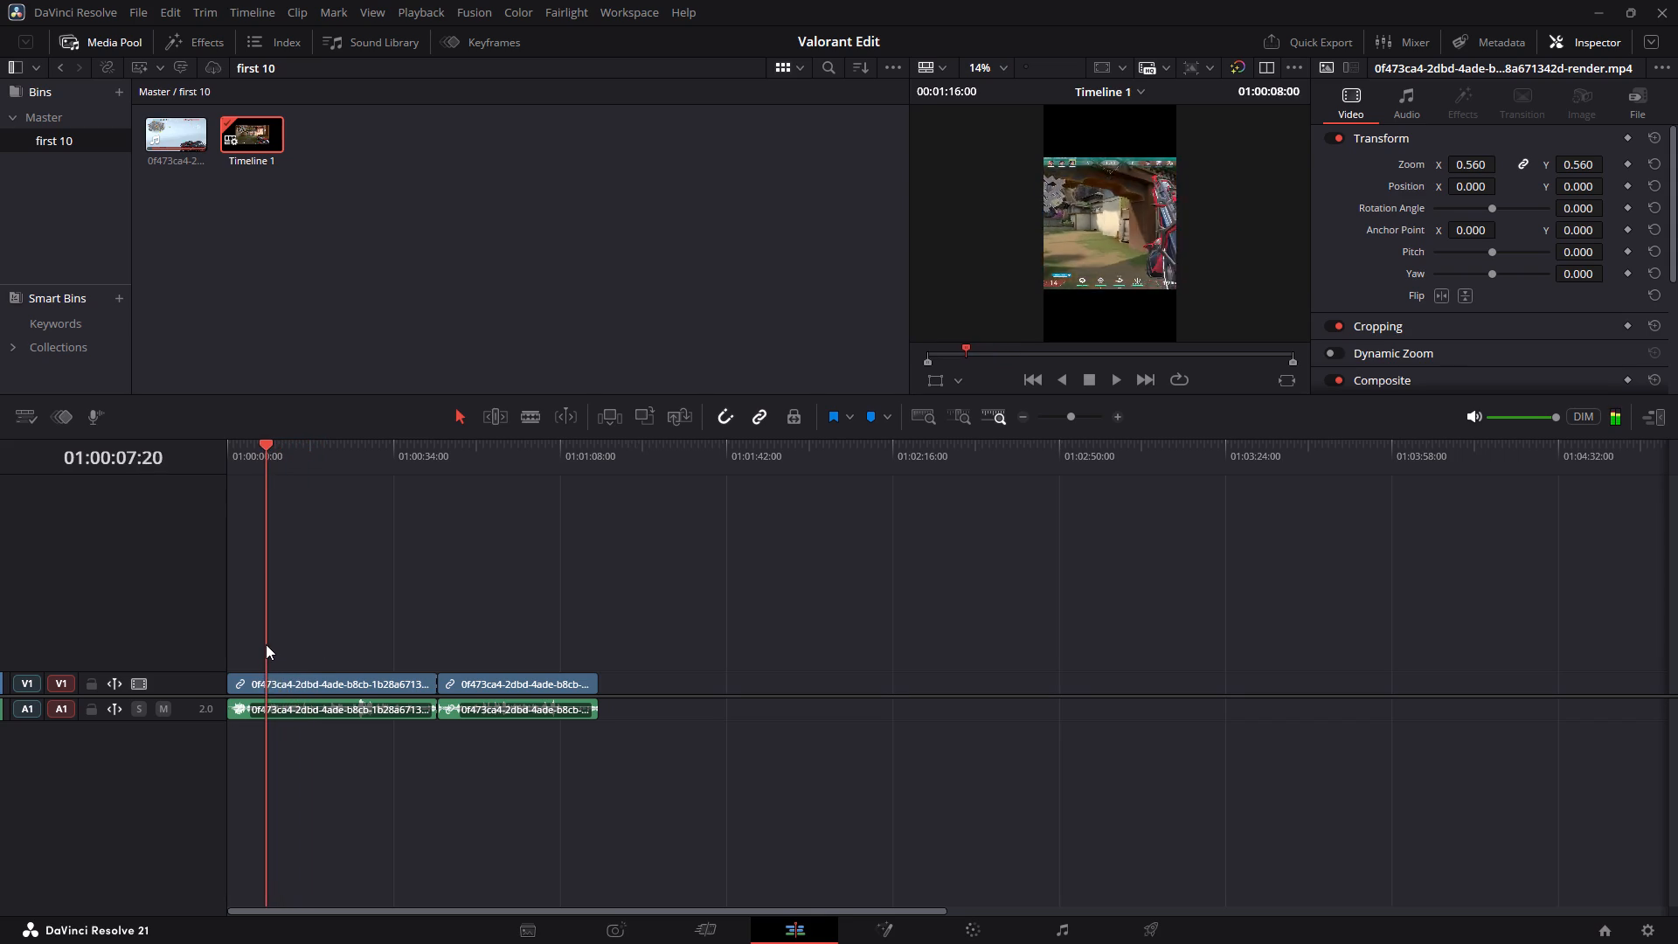
left_click_drag(266, 644, 262, 643)
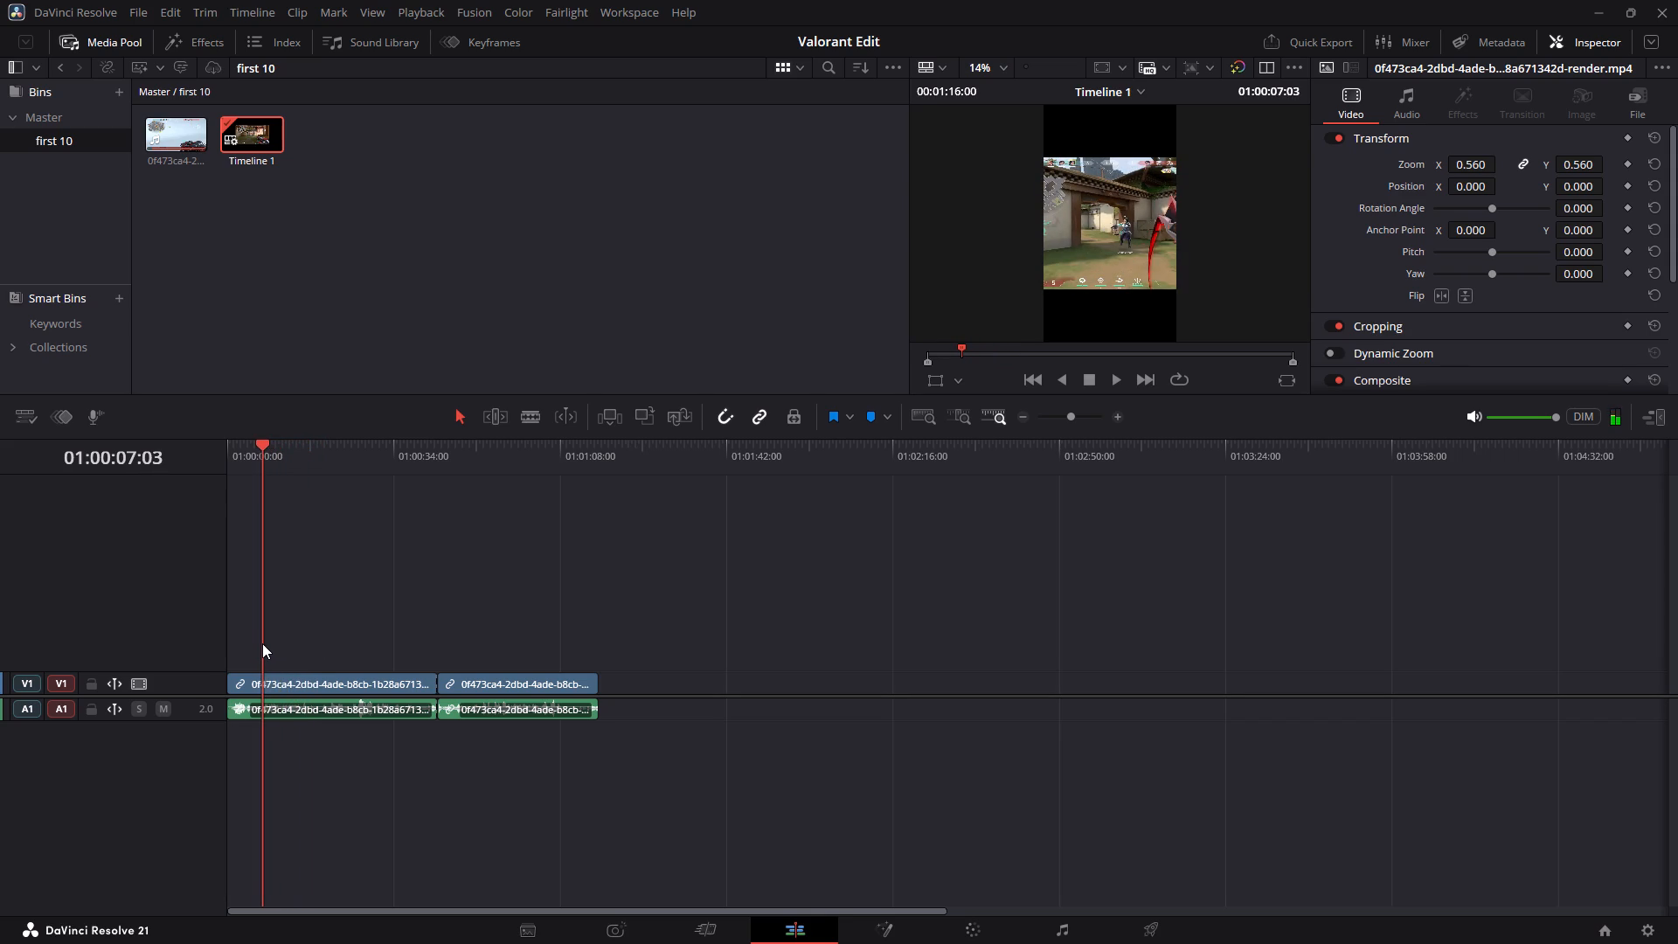
key("space")
key("space")
key("space")
key("space")
key("space")
key("space")
key("space")
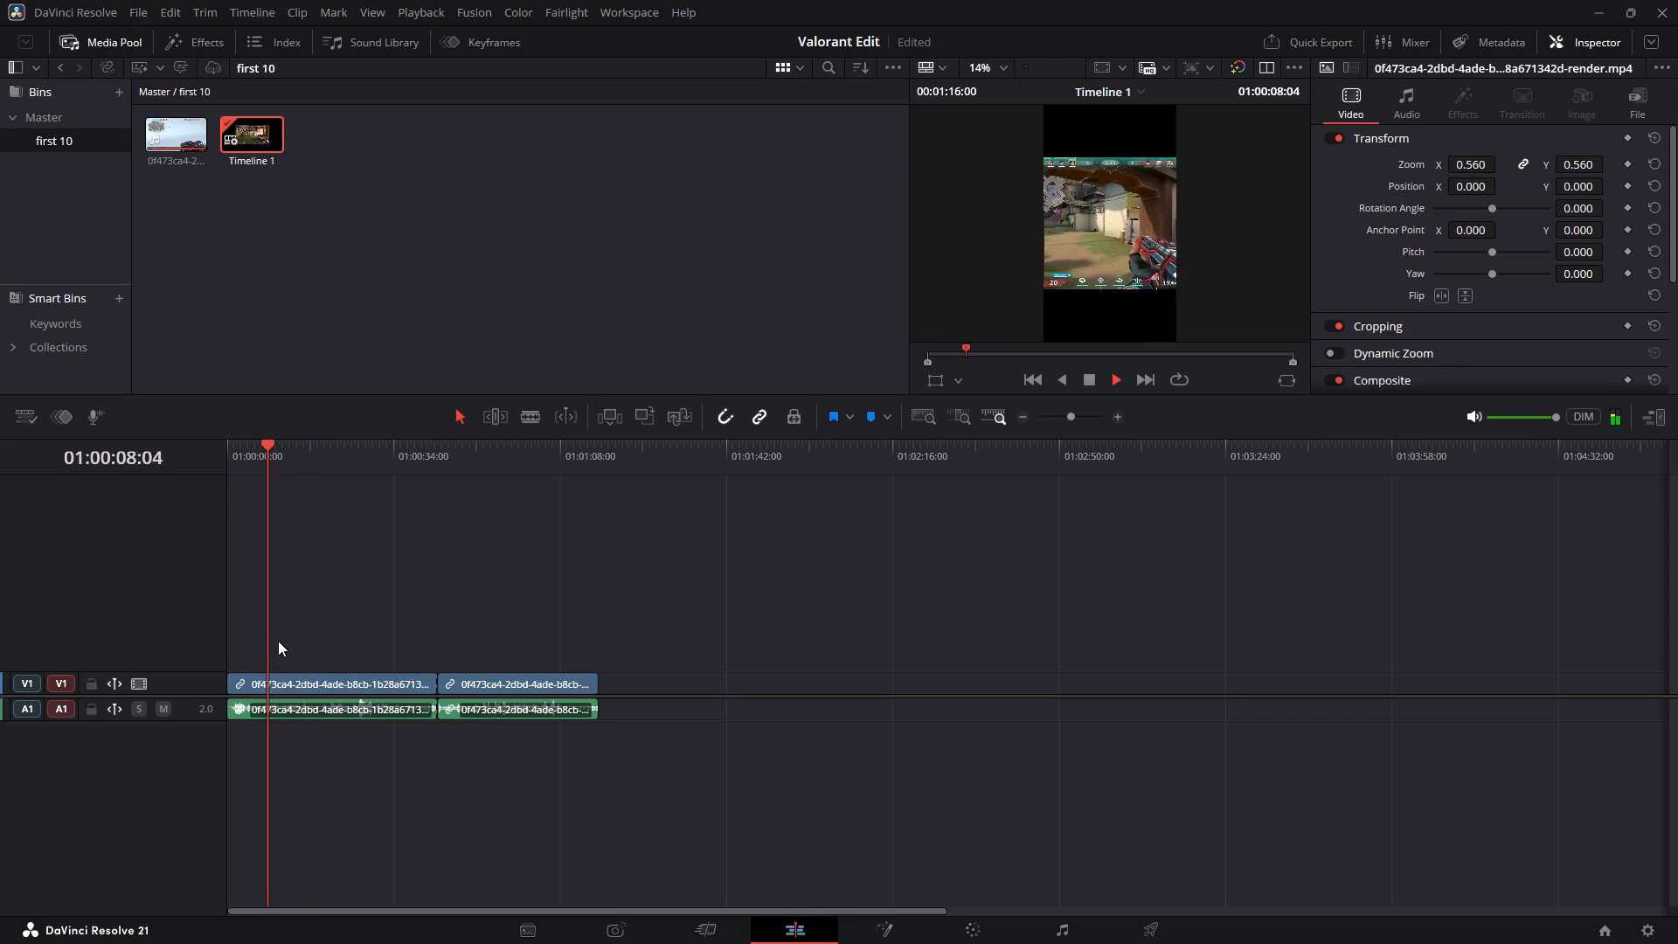
key("space")
key("space")
key("space")
key("space")
key("space")
left_click_drag(327, 653, 320, 673)
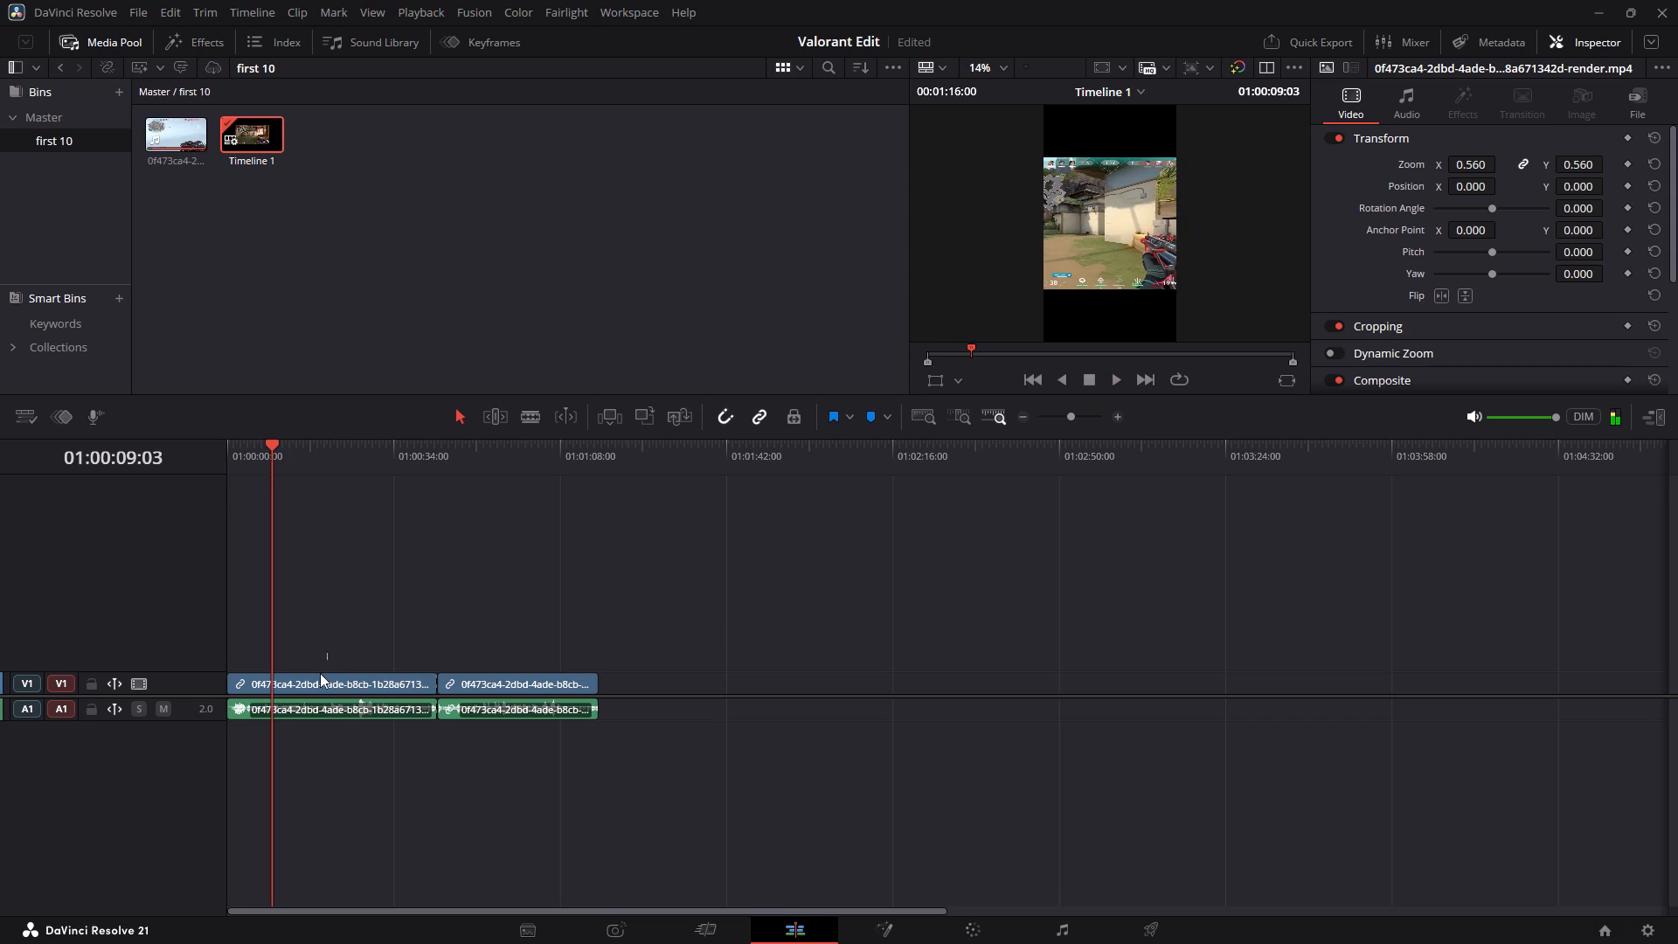
left_click_drag(320, 673, 291, 711)
key("ctrl+b")
Delete the middle gameplay section between 01:00:09:03 and 01:00:43:01 and close the gap it leaves.
left_click_drag(342, 650, 328, 732)
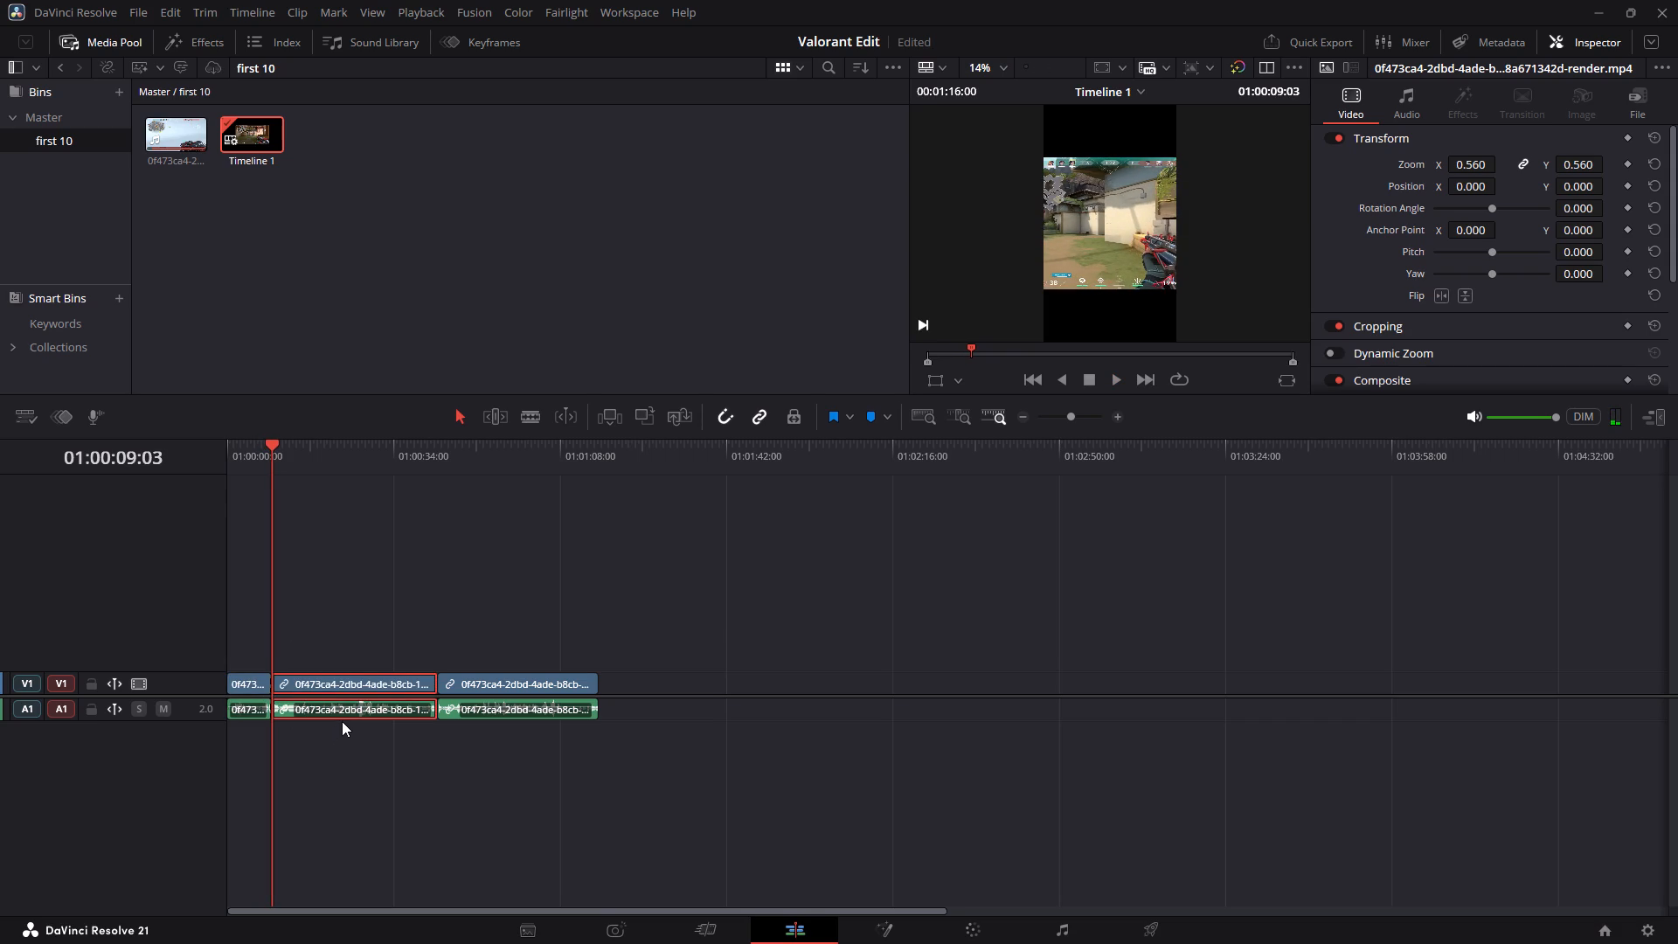
key("BackSpace")
left_click(346, 670)
key("BackSpace")
left_click(335, 684)
key("BackSpace")
Play the shortened edit from the start up to about 01:00:36:11 to review the cut and look for an ending.
left_click_drag(282, 613, 266, 618)
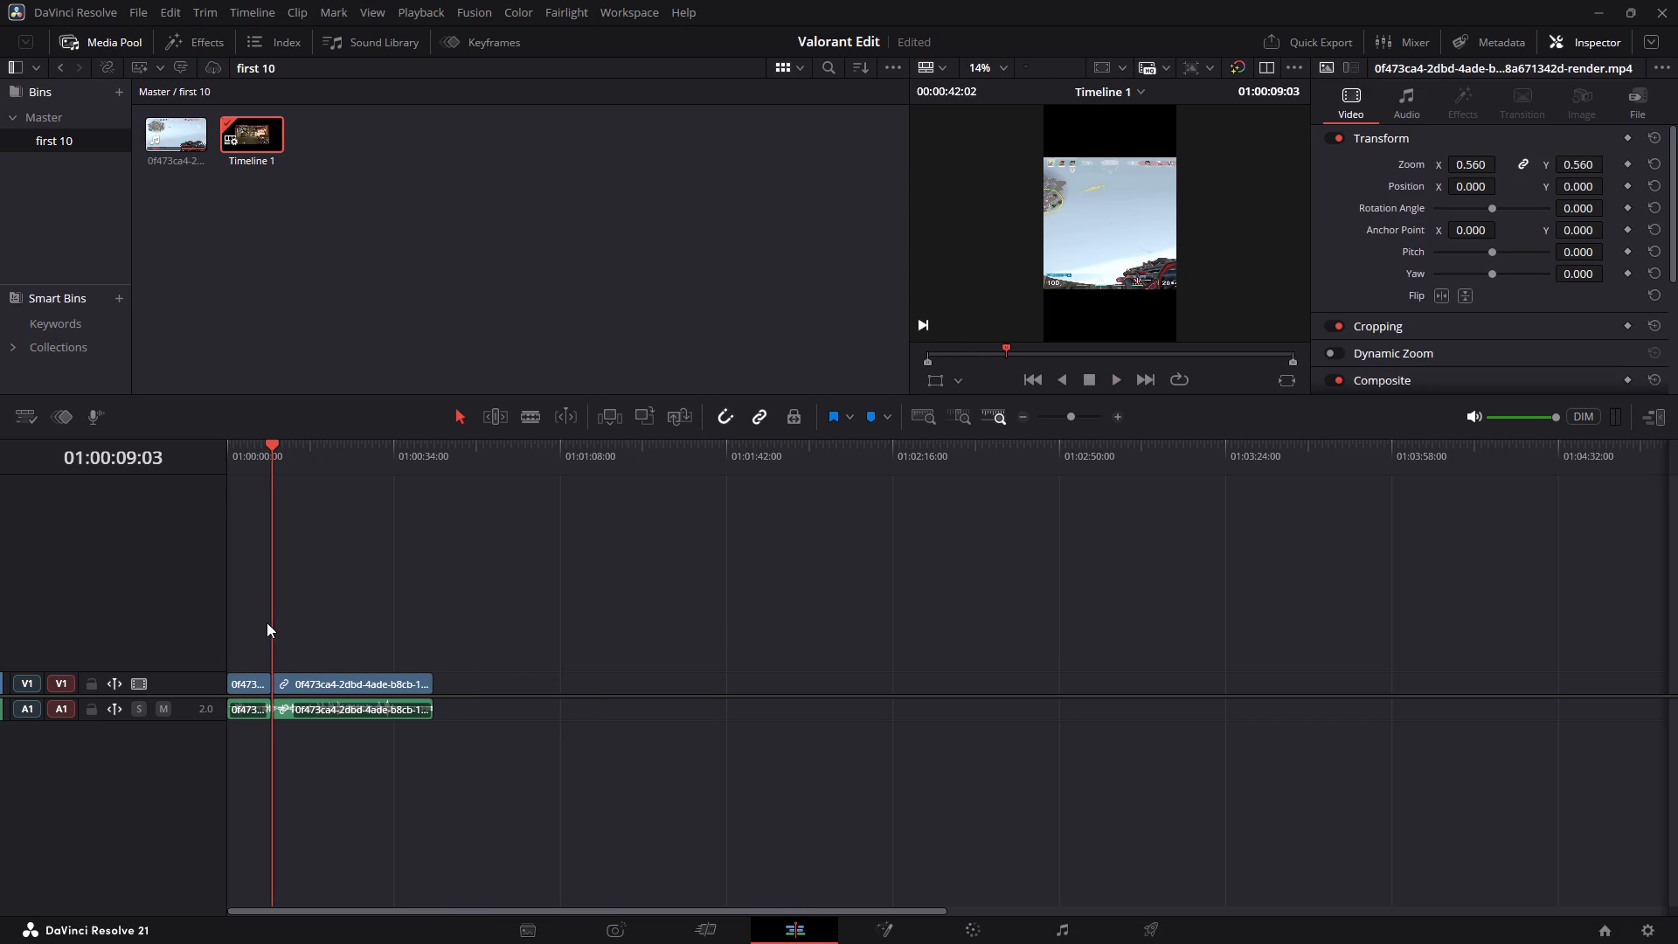
left_click_drag(267, 622, 233, 626)
key("space")
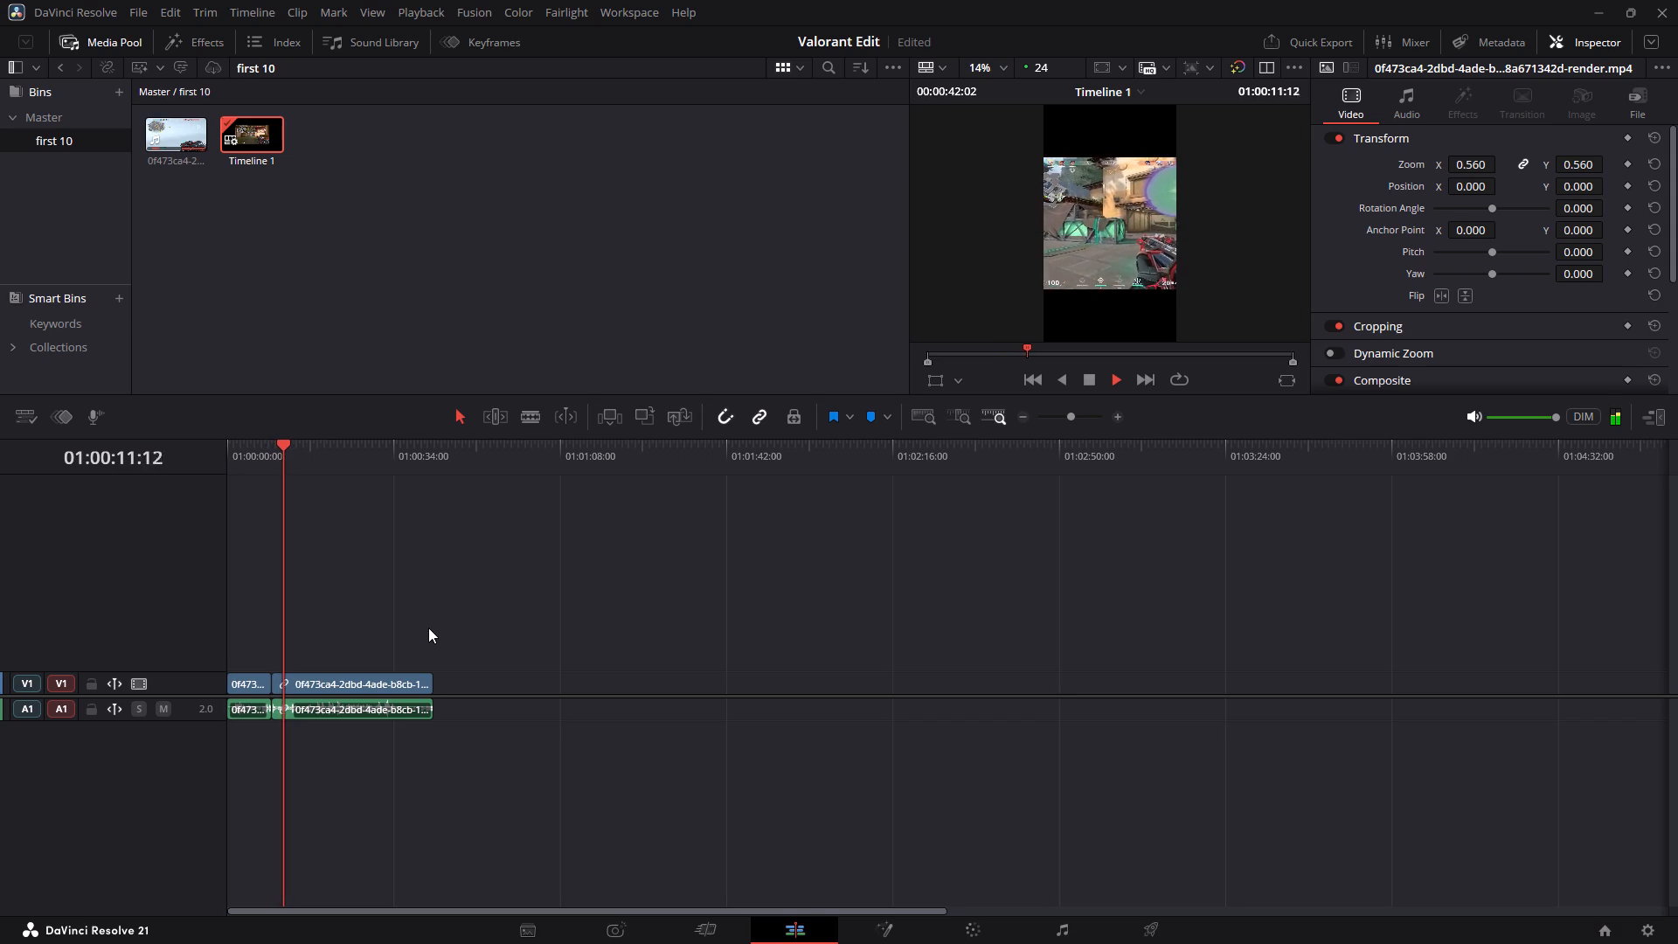
key("space")
key("space")
key("space")
key("space")
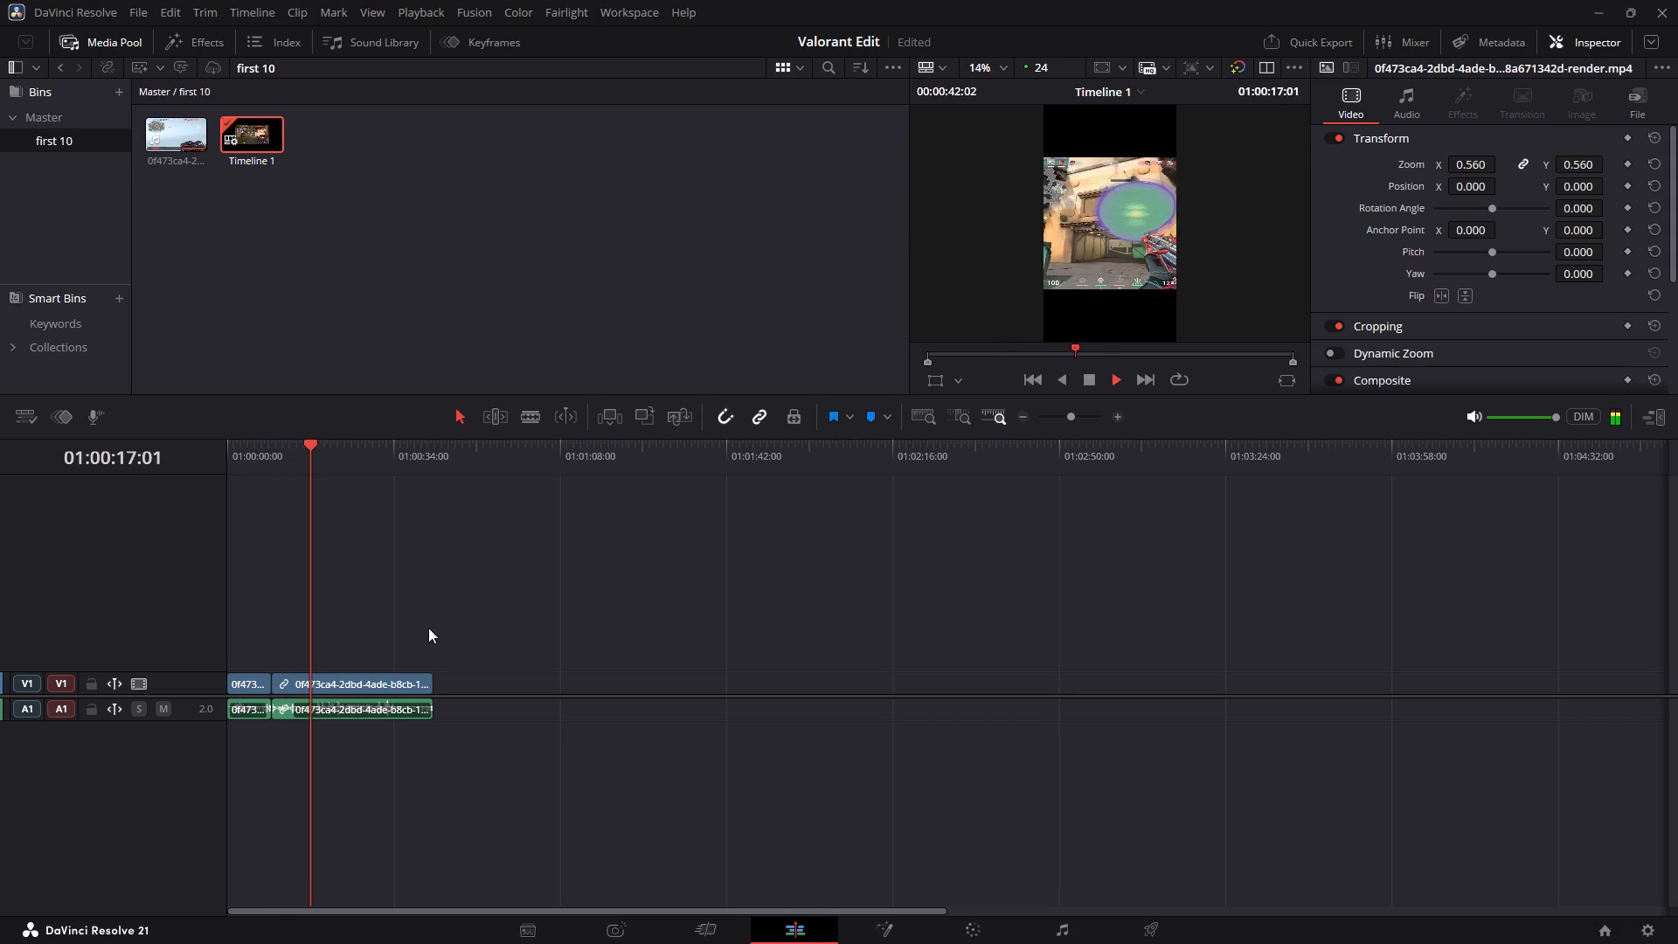
key("space")
key("space")
key("space")
key("space")
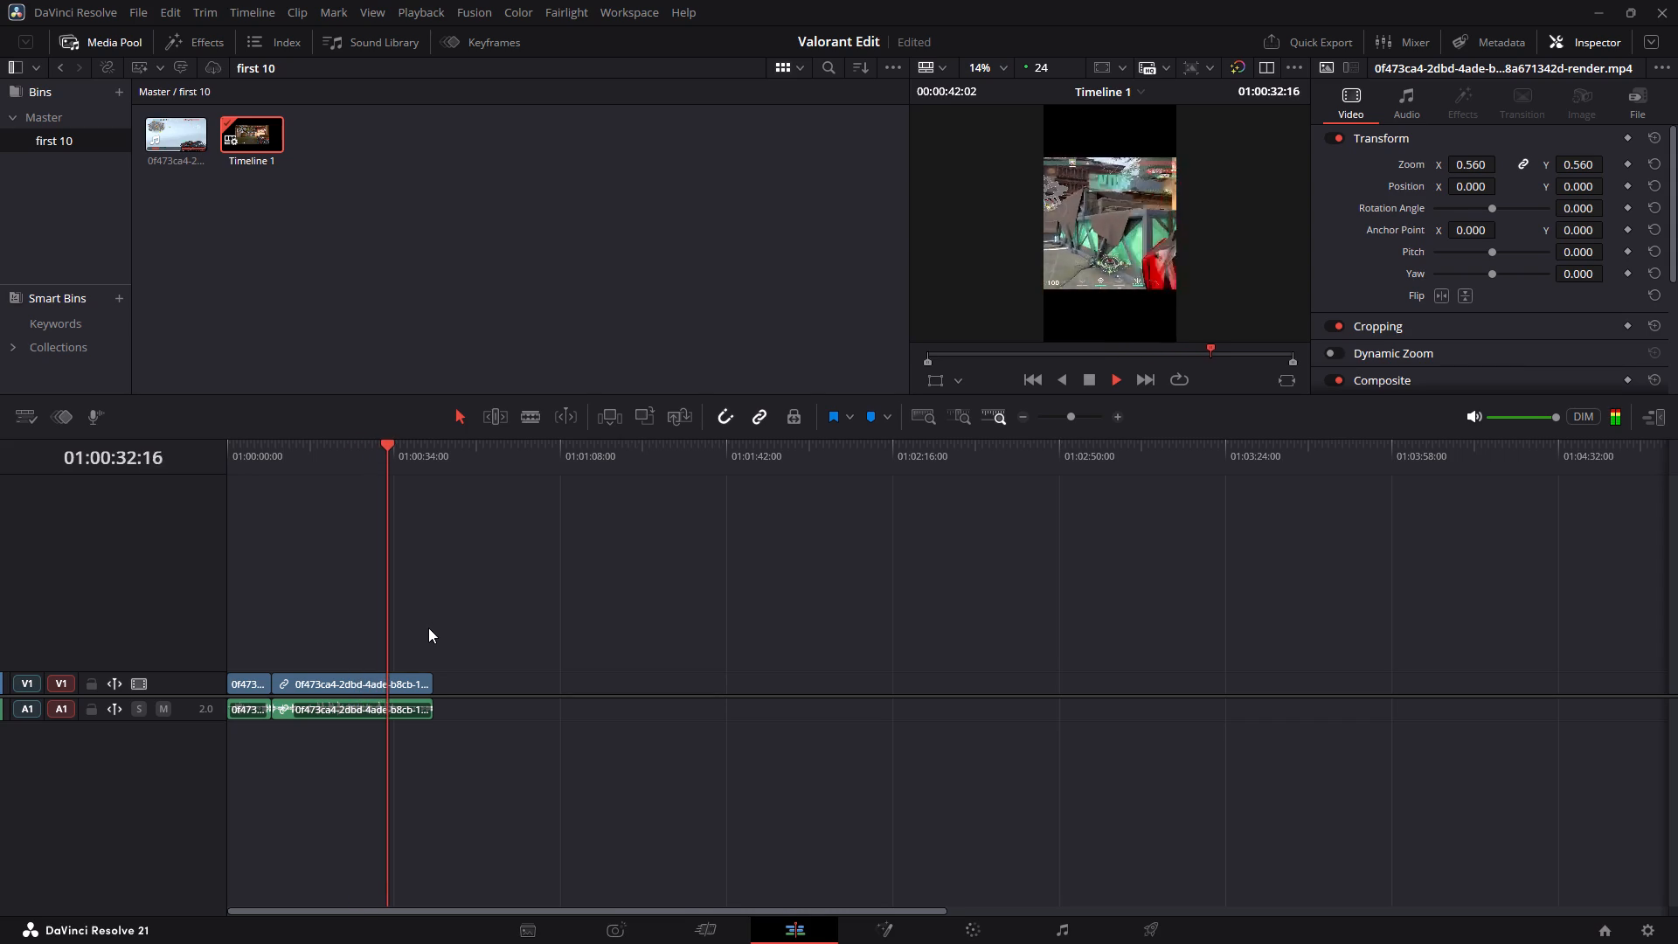
key("space")
key("space")
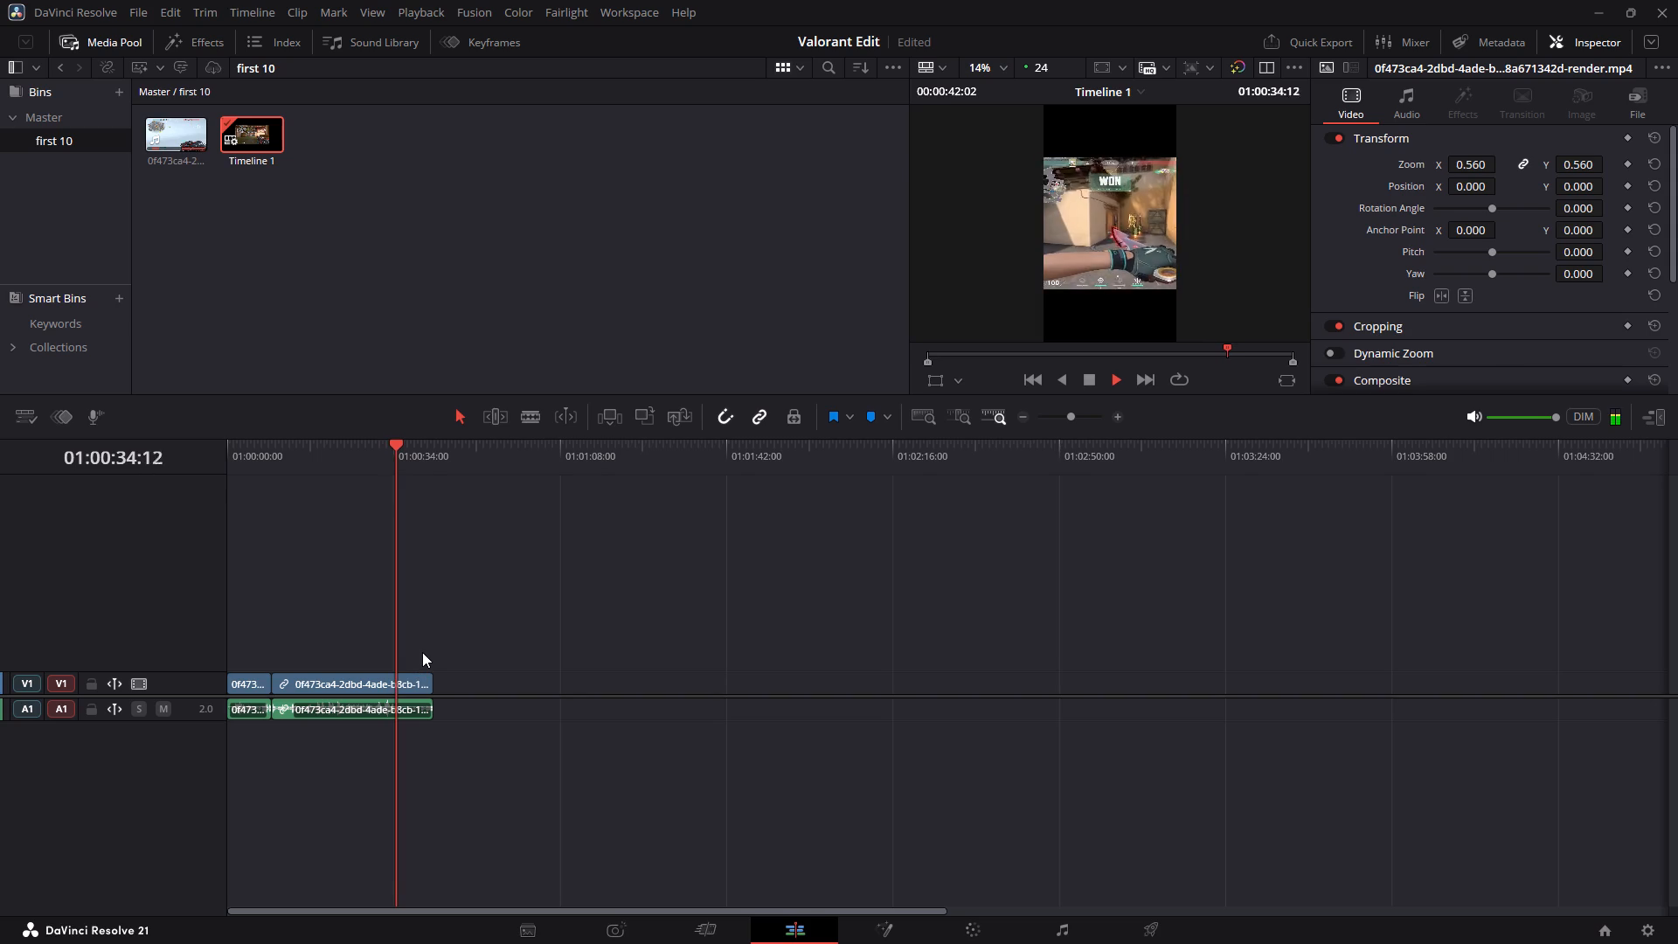
key("space")
key("space")
key("space")
key("space")
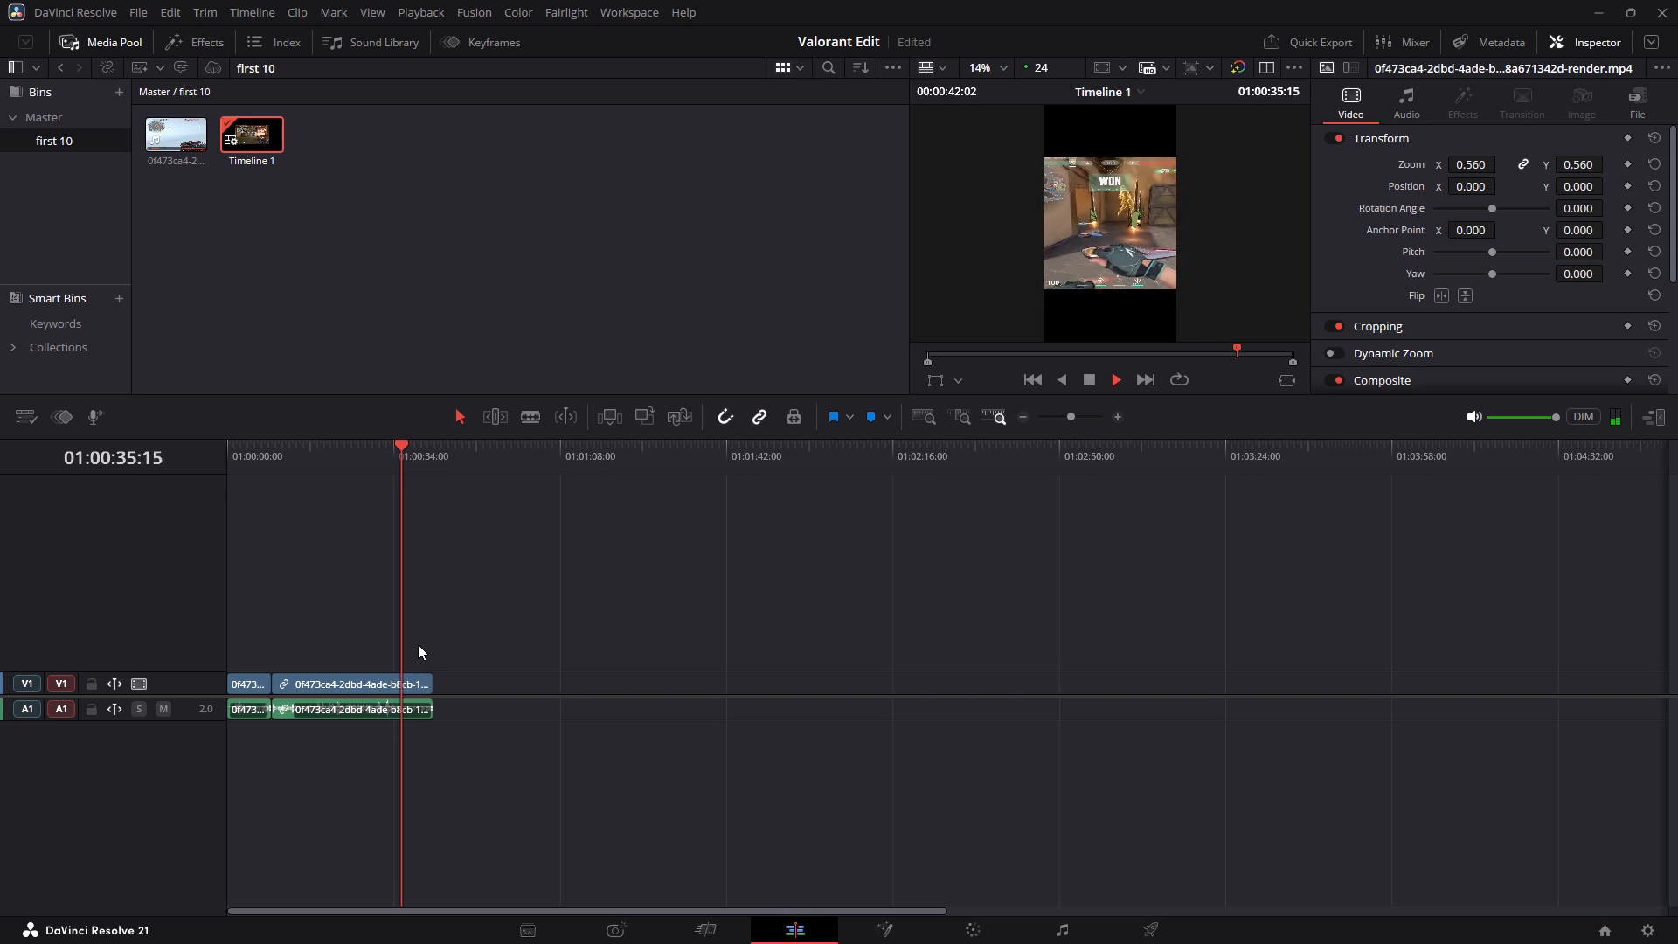
key("space")
key("space")
key("space")
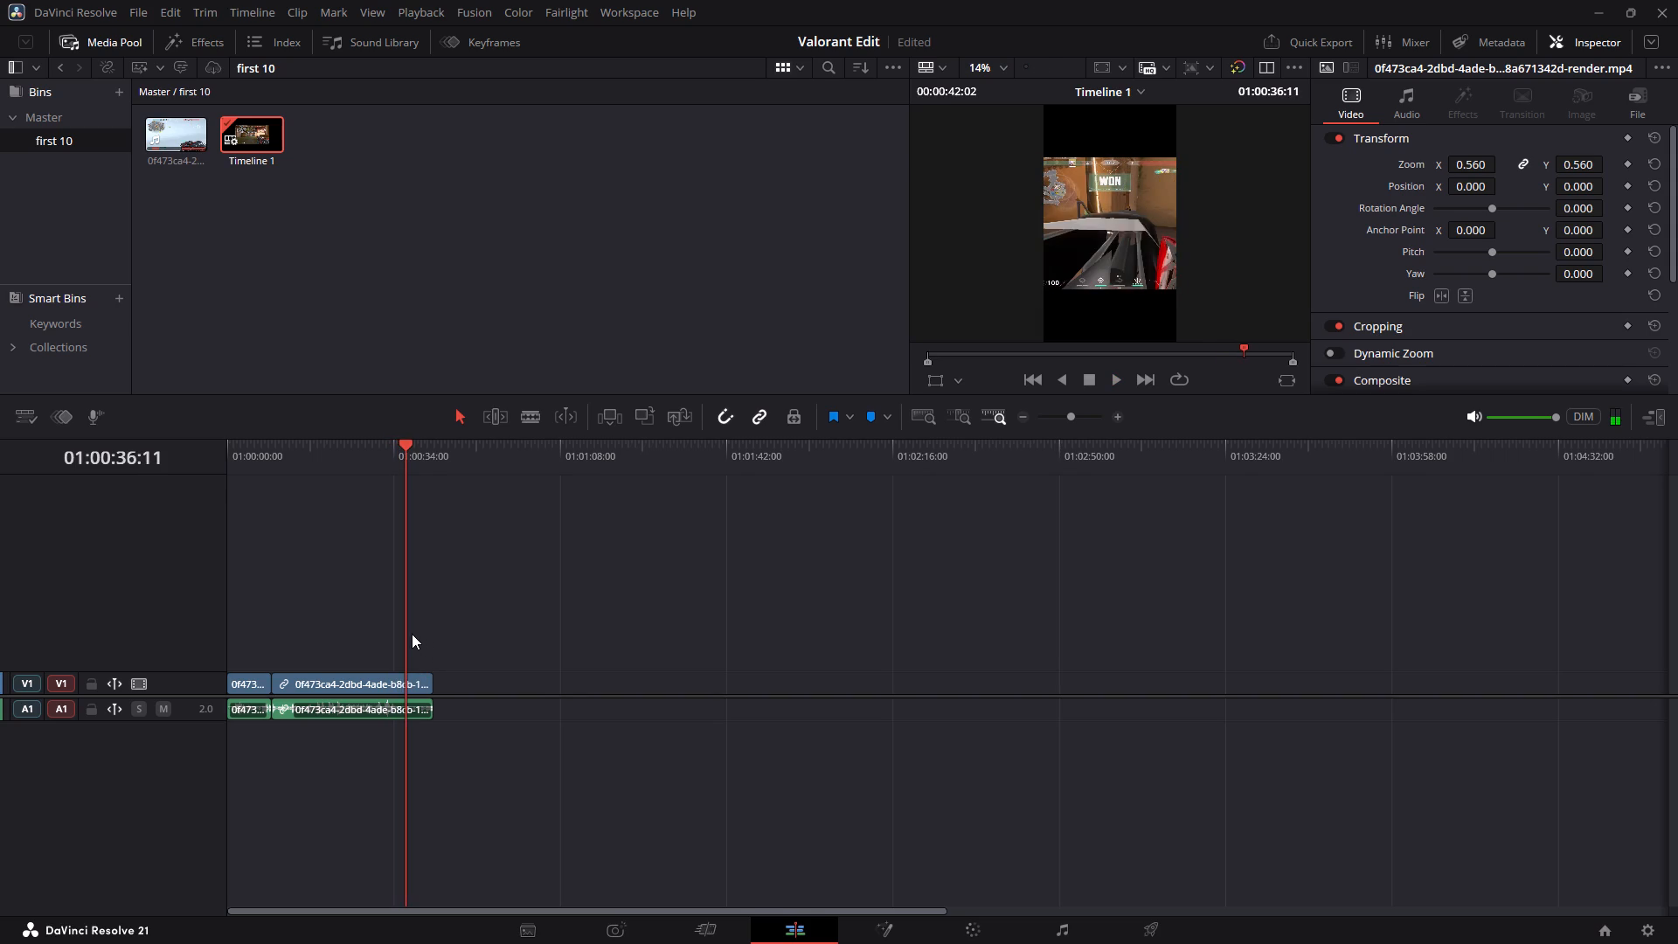
Replay the round's final moments, split the second clip's video and audio at 01:00:33:19, and delete the remainder.
left_click_drag(405, 634, 368, 631)
key("space")
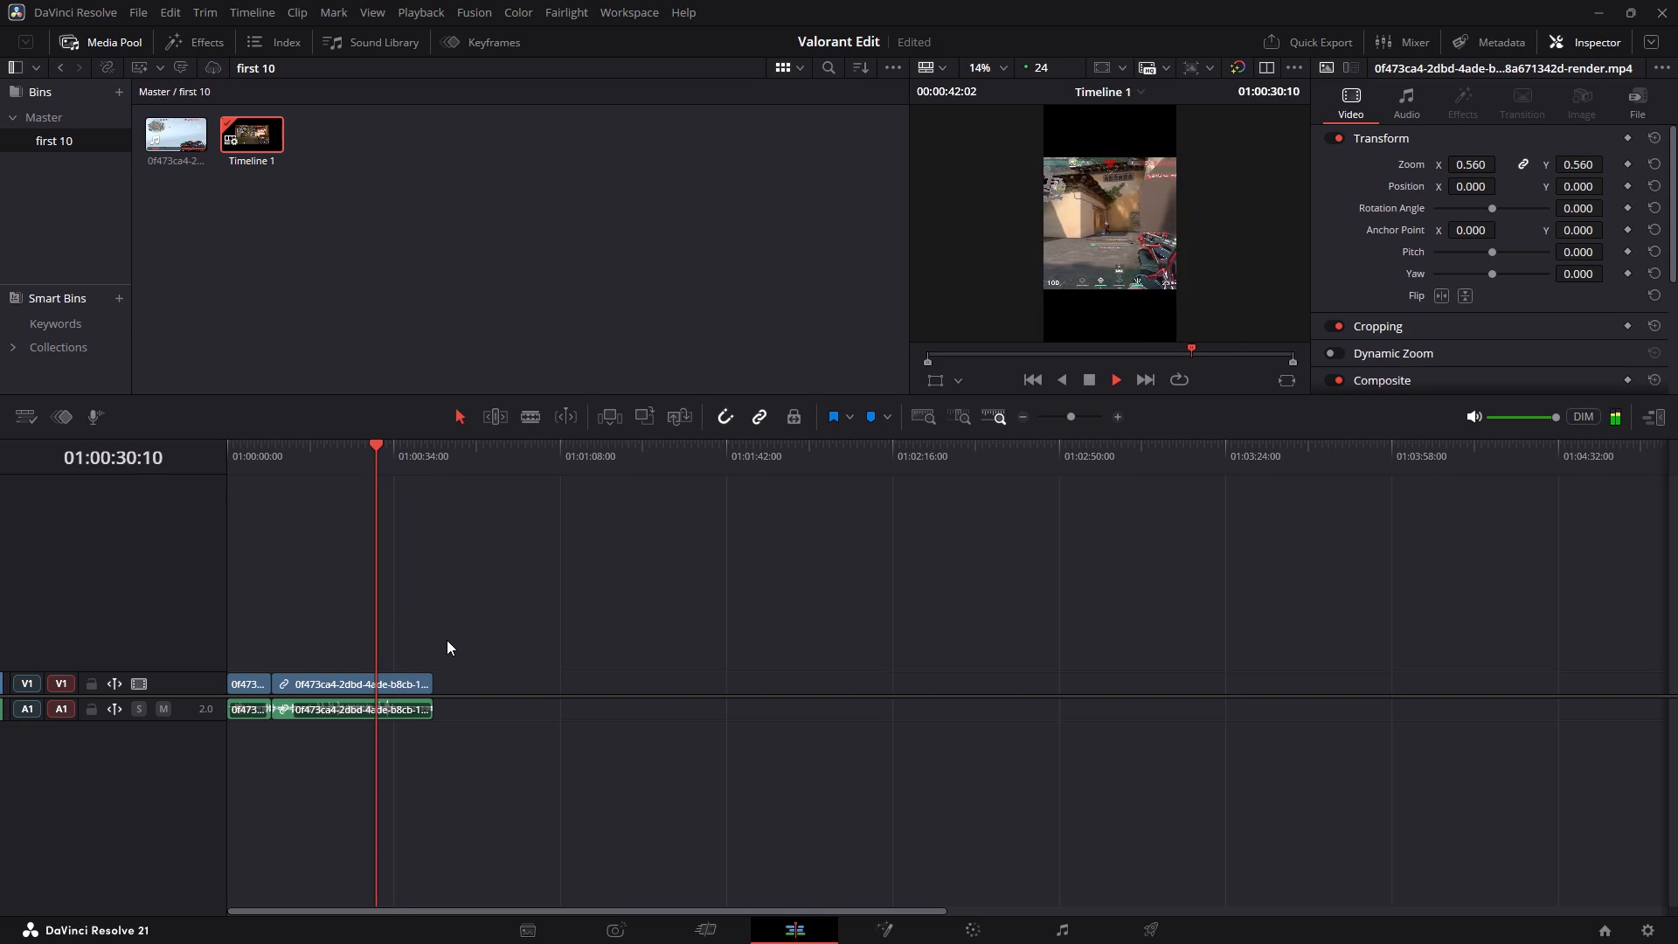
key("space")
key("space")
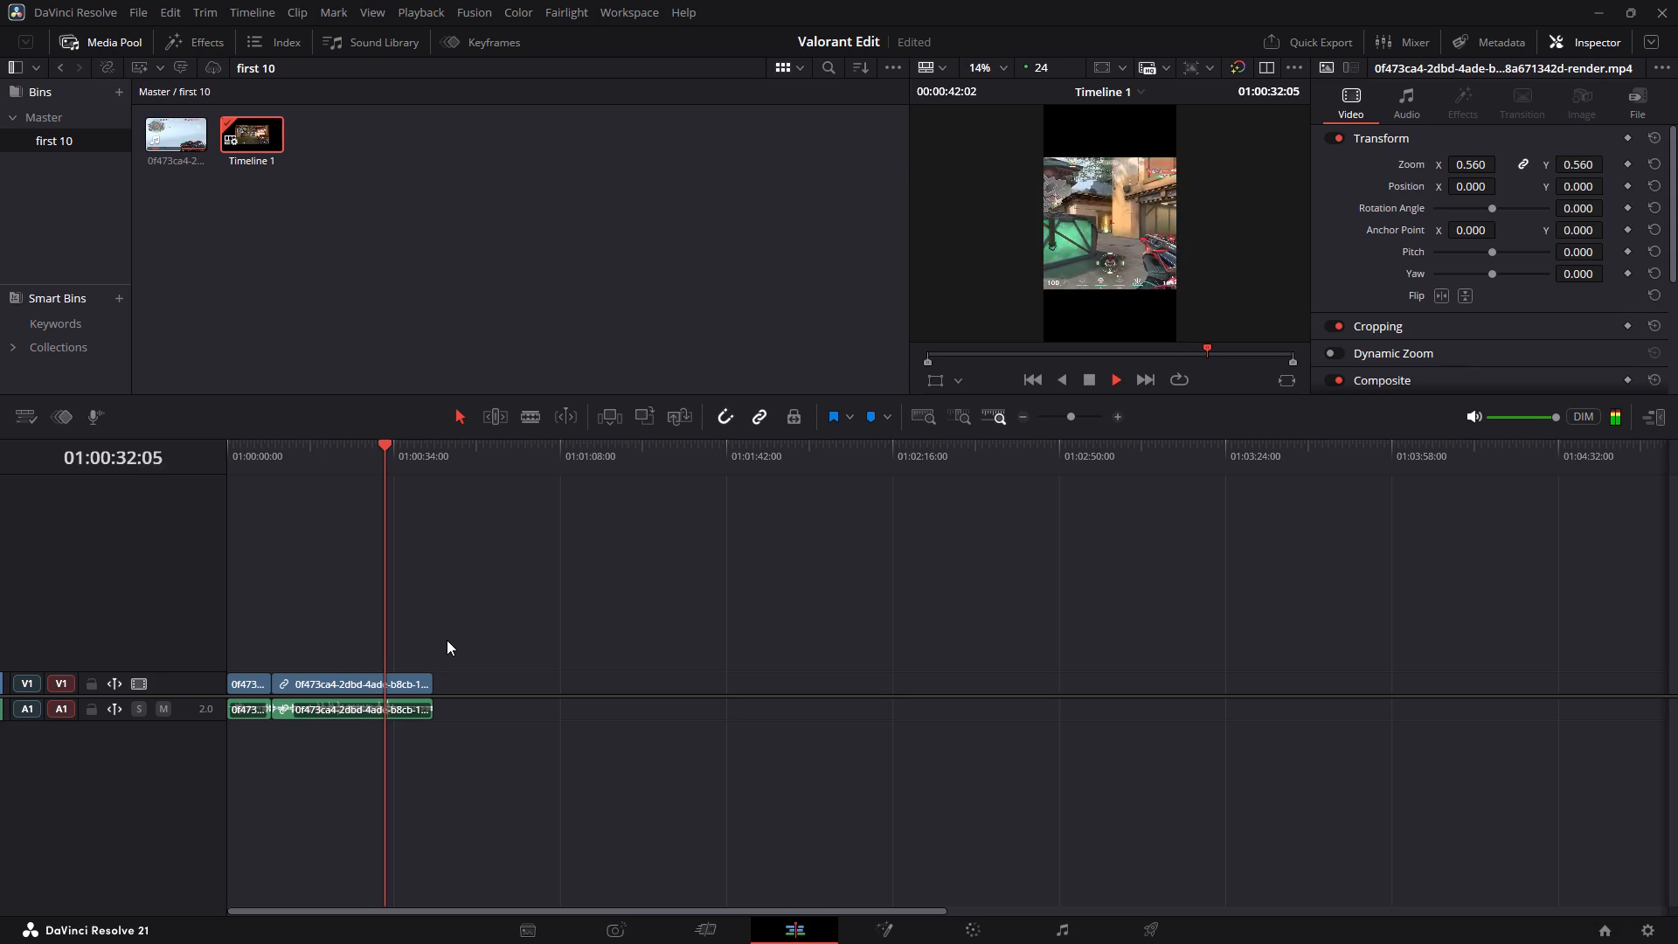
key("space")
key("space")
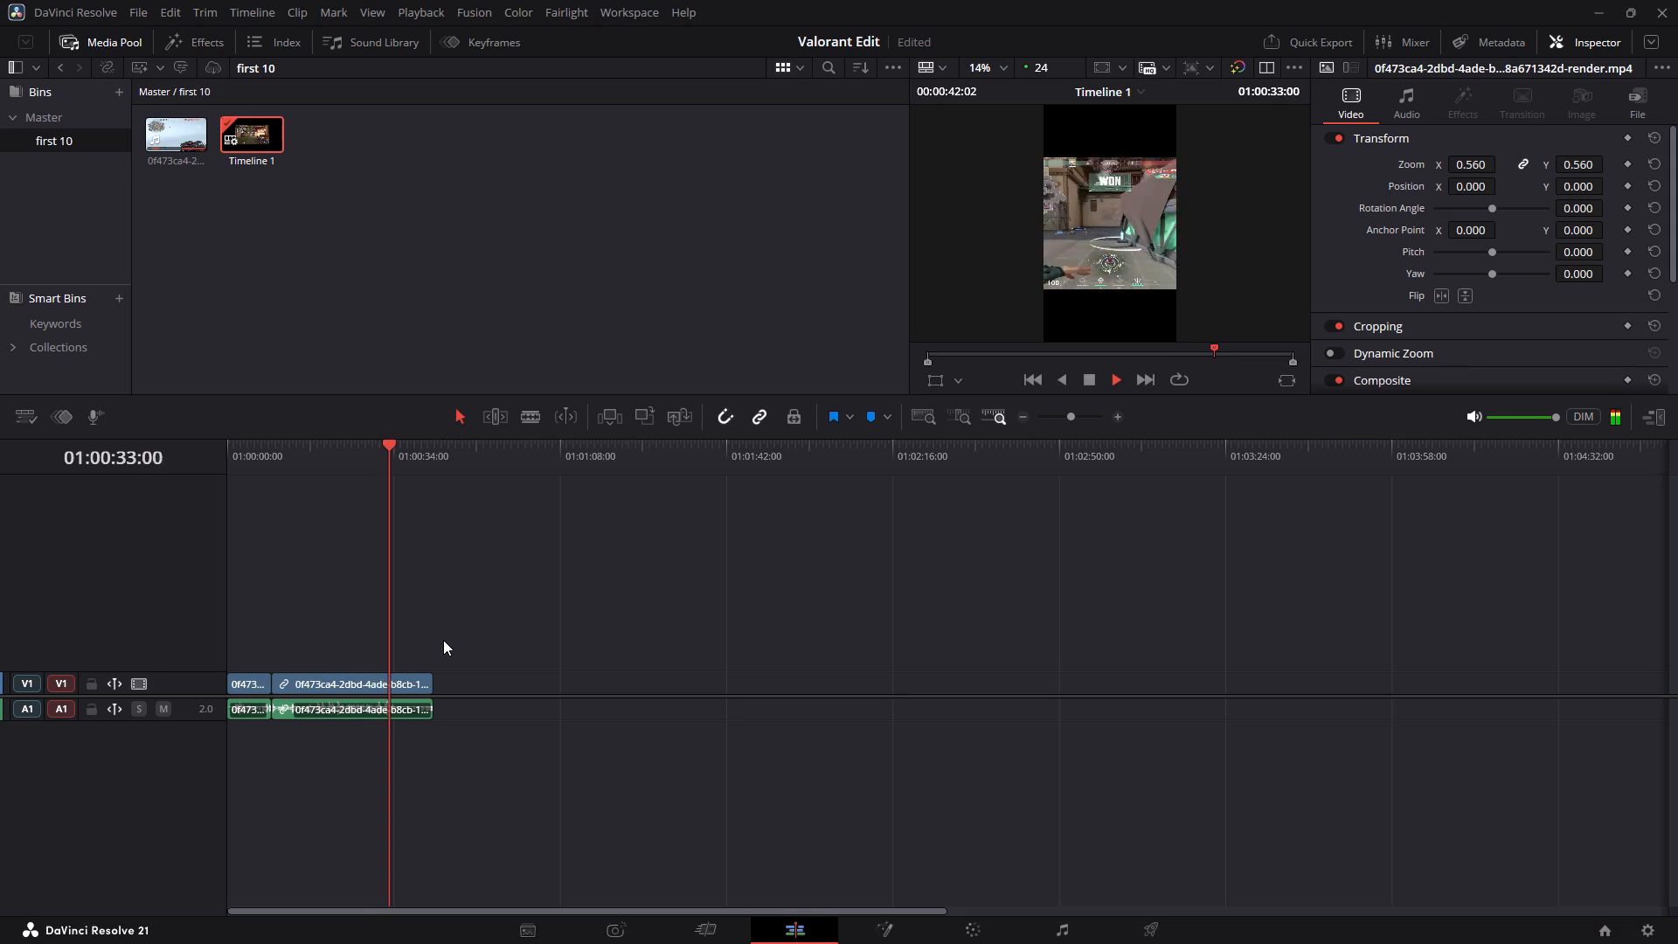
key("space")
left_click_drag(427, 640, 369, 713)
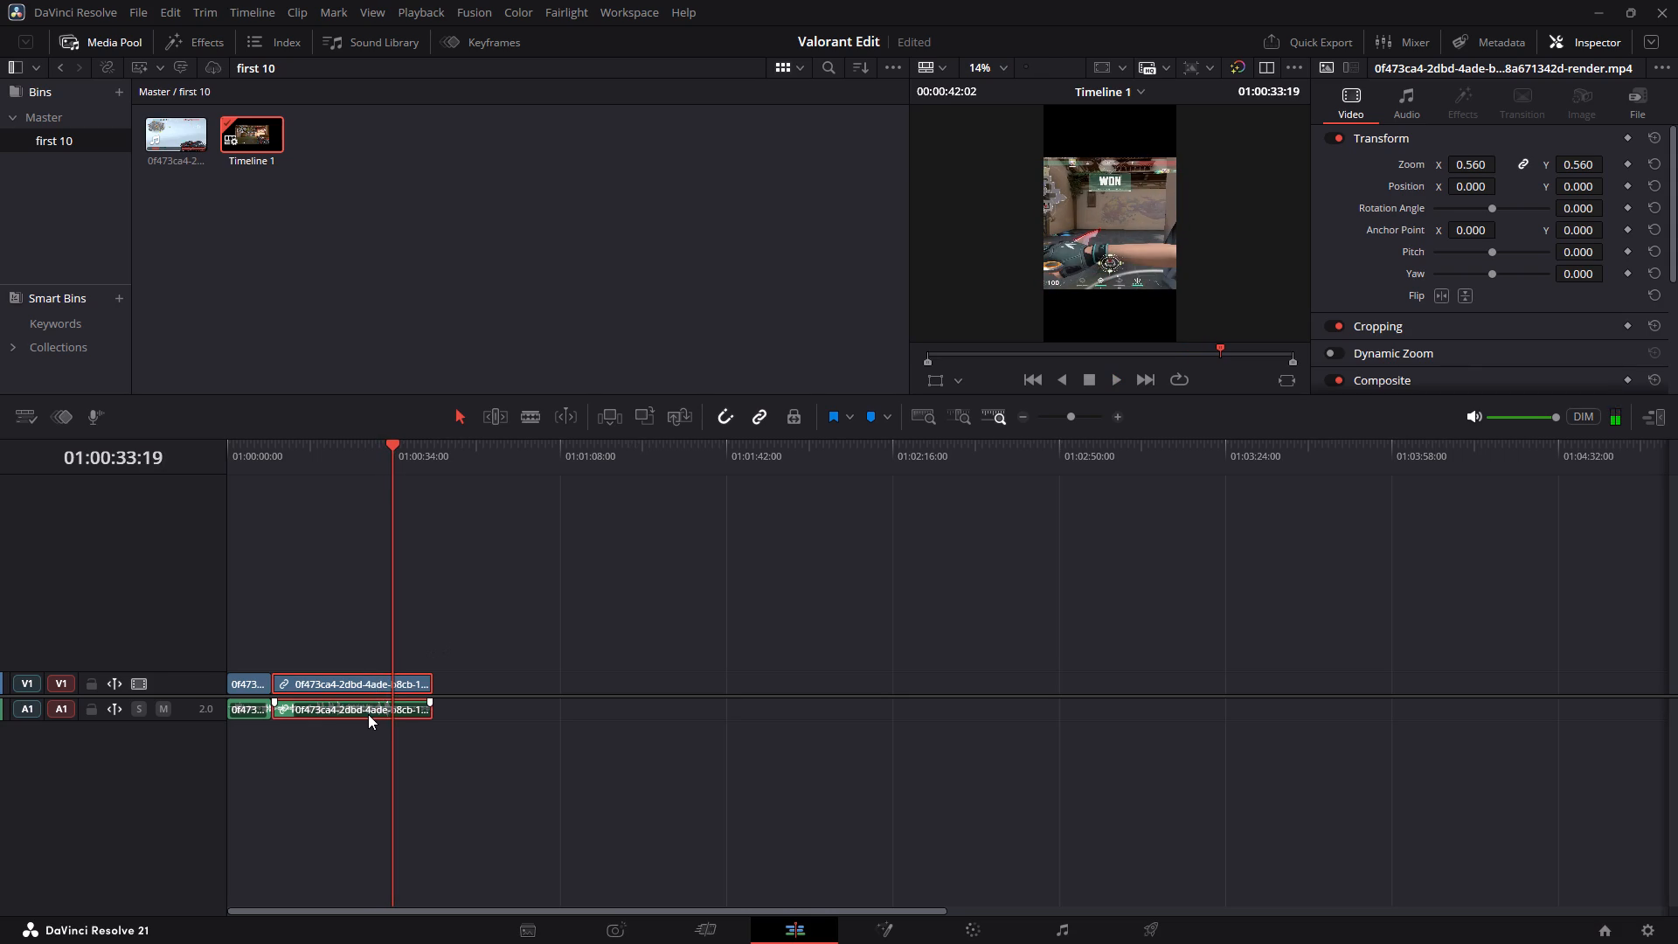
key("ctrl+b")
left_click_drag(423, 654, 411, 736)
key("BackSpace")
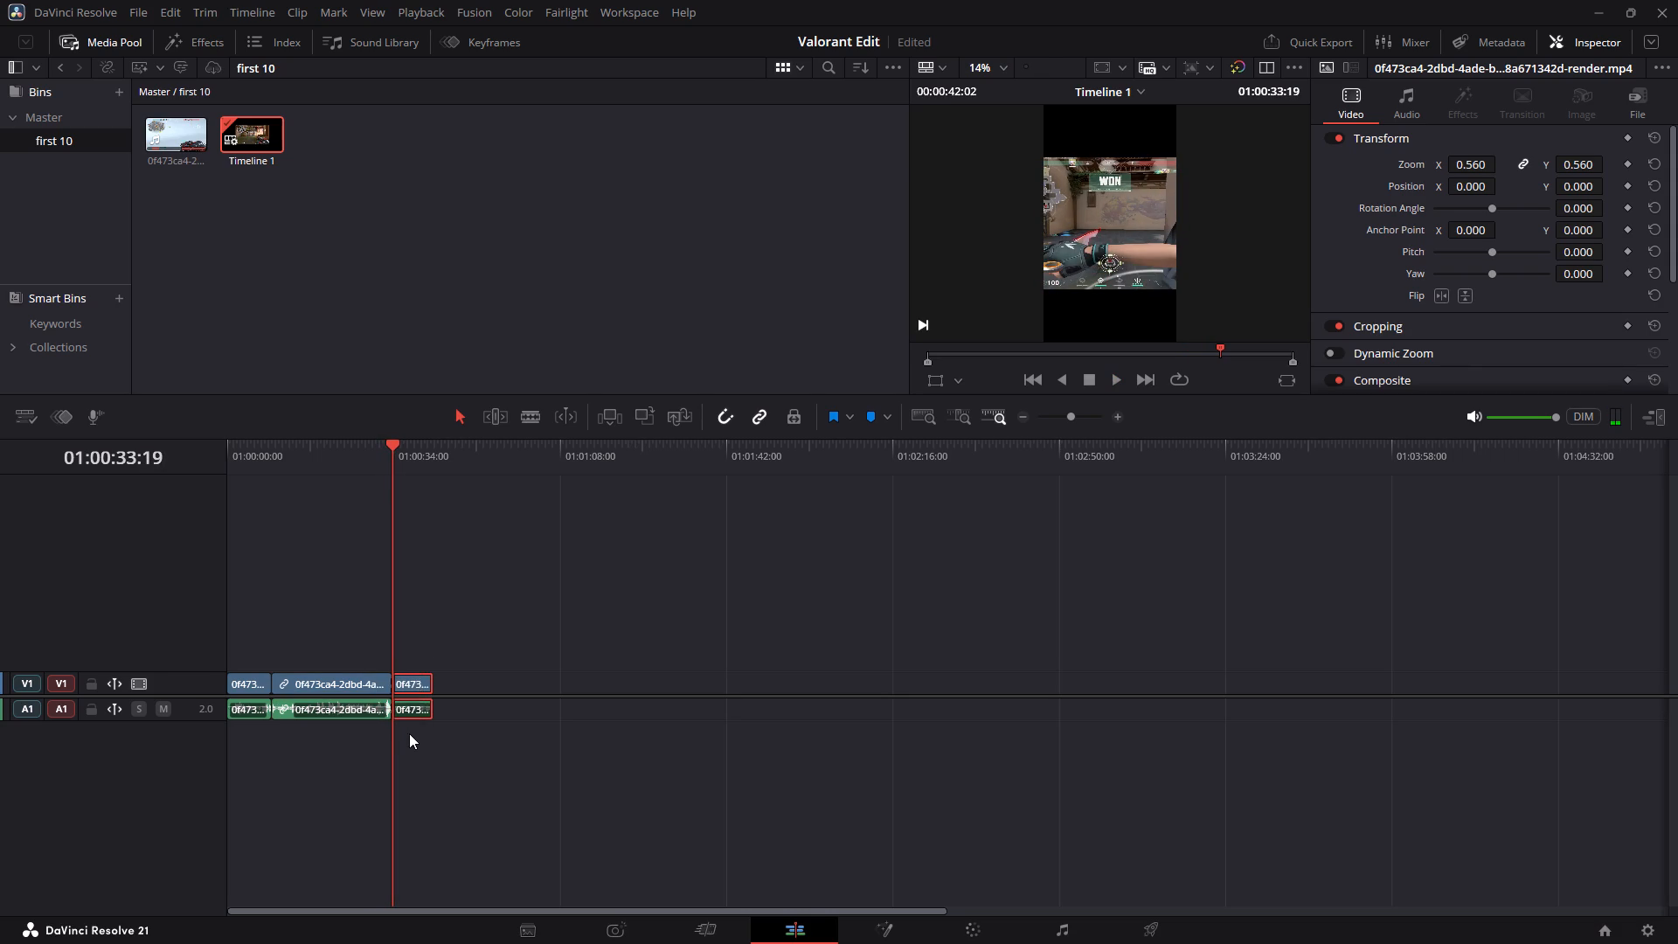
Check the new ending and extend the last clip's video and audio so the timeline ends at 01:00:36:11.
left_click_drag(389, 654, 354, 656)
key("space")
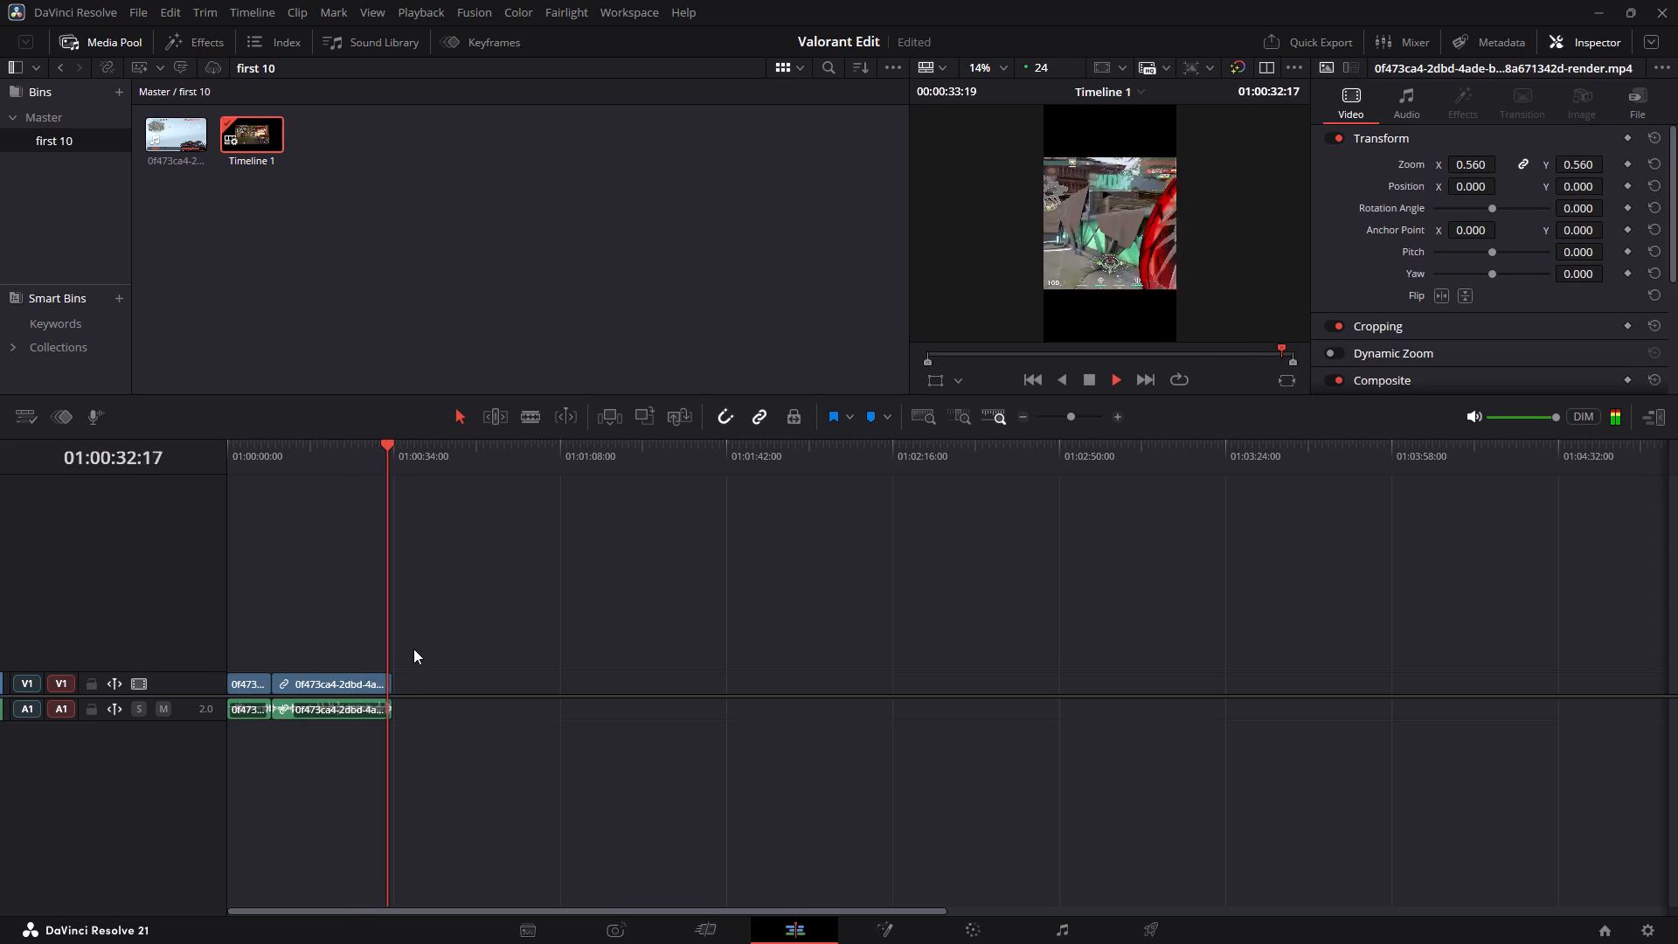
key("space")
key("space")
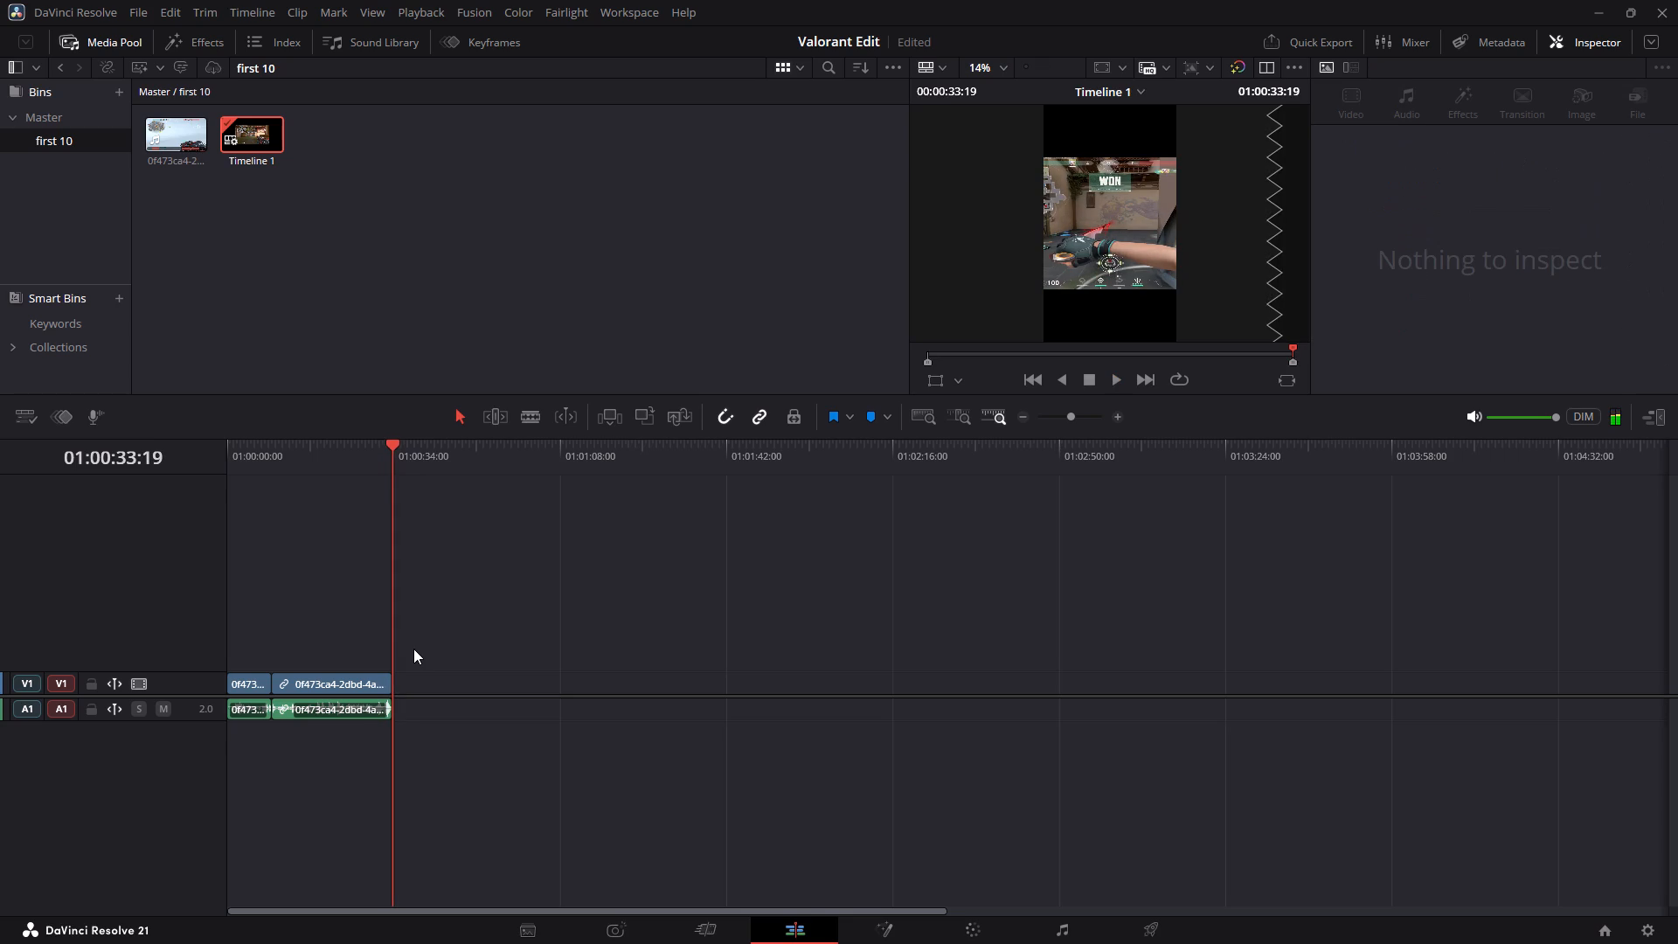
left_click_drag(385, 684, 396, 684)
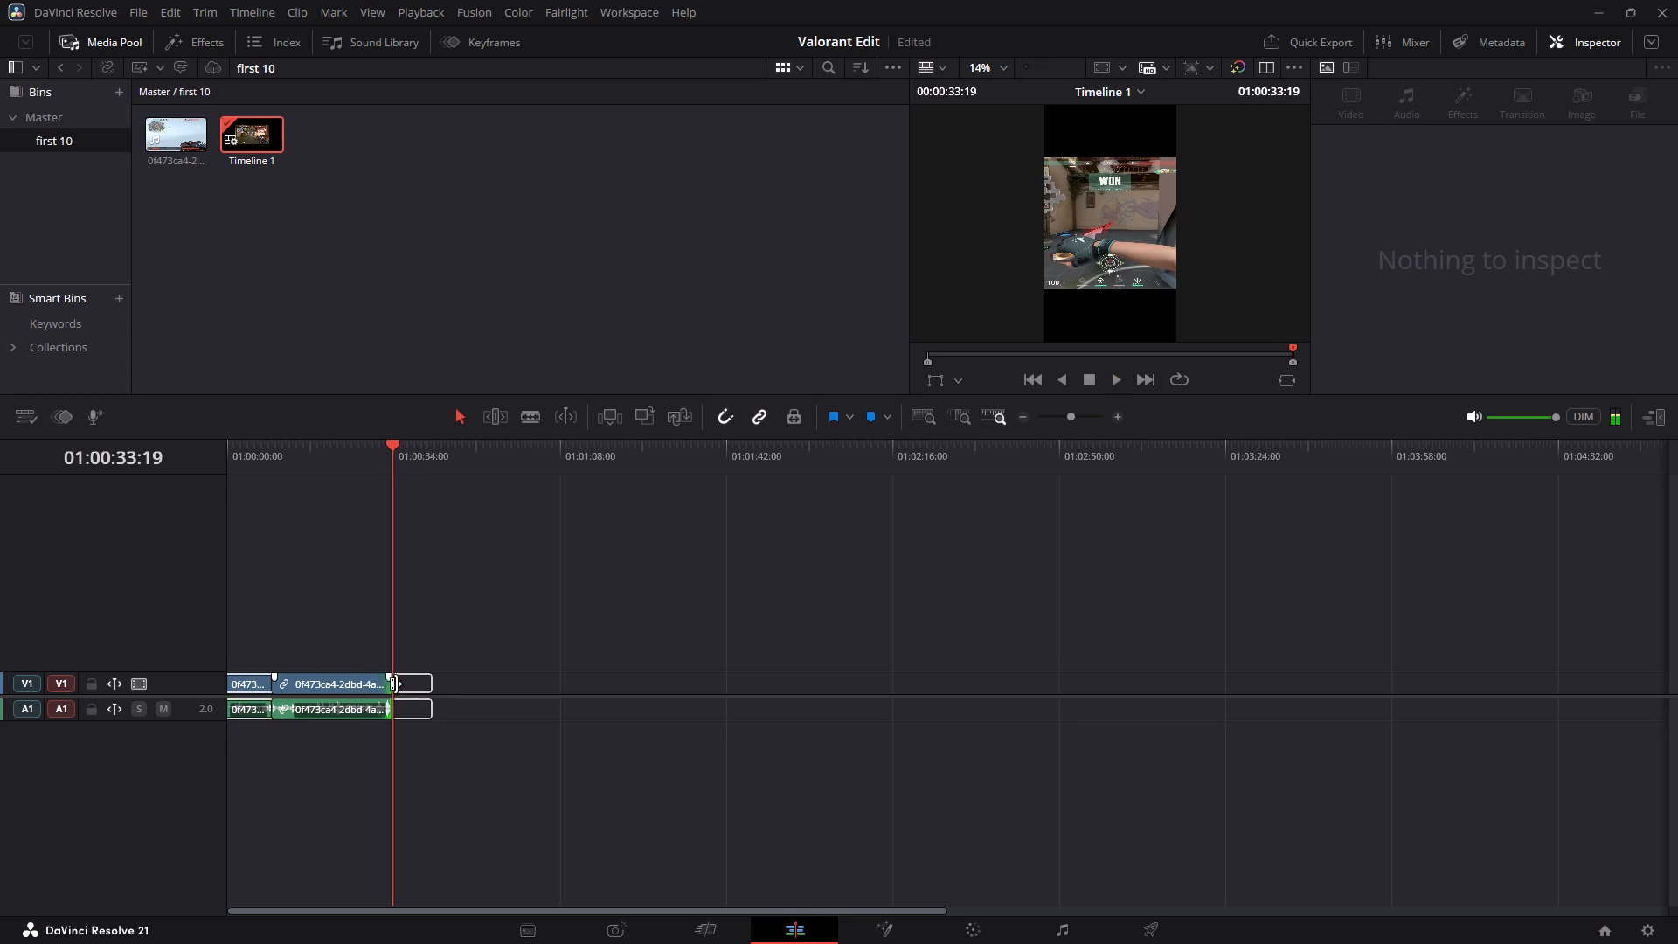
left_click_drag(396, 684, 399, 684)
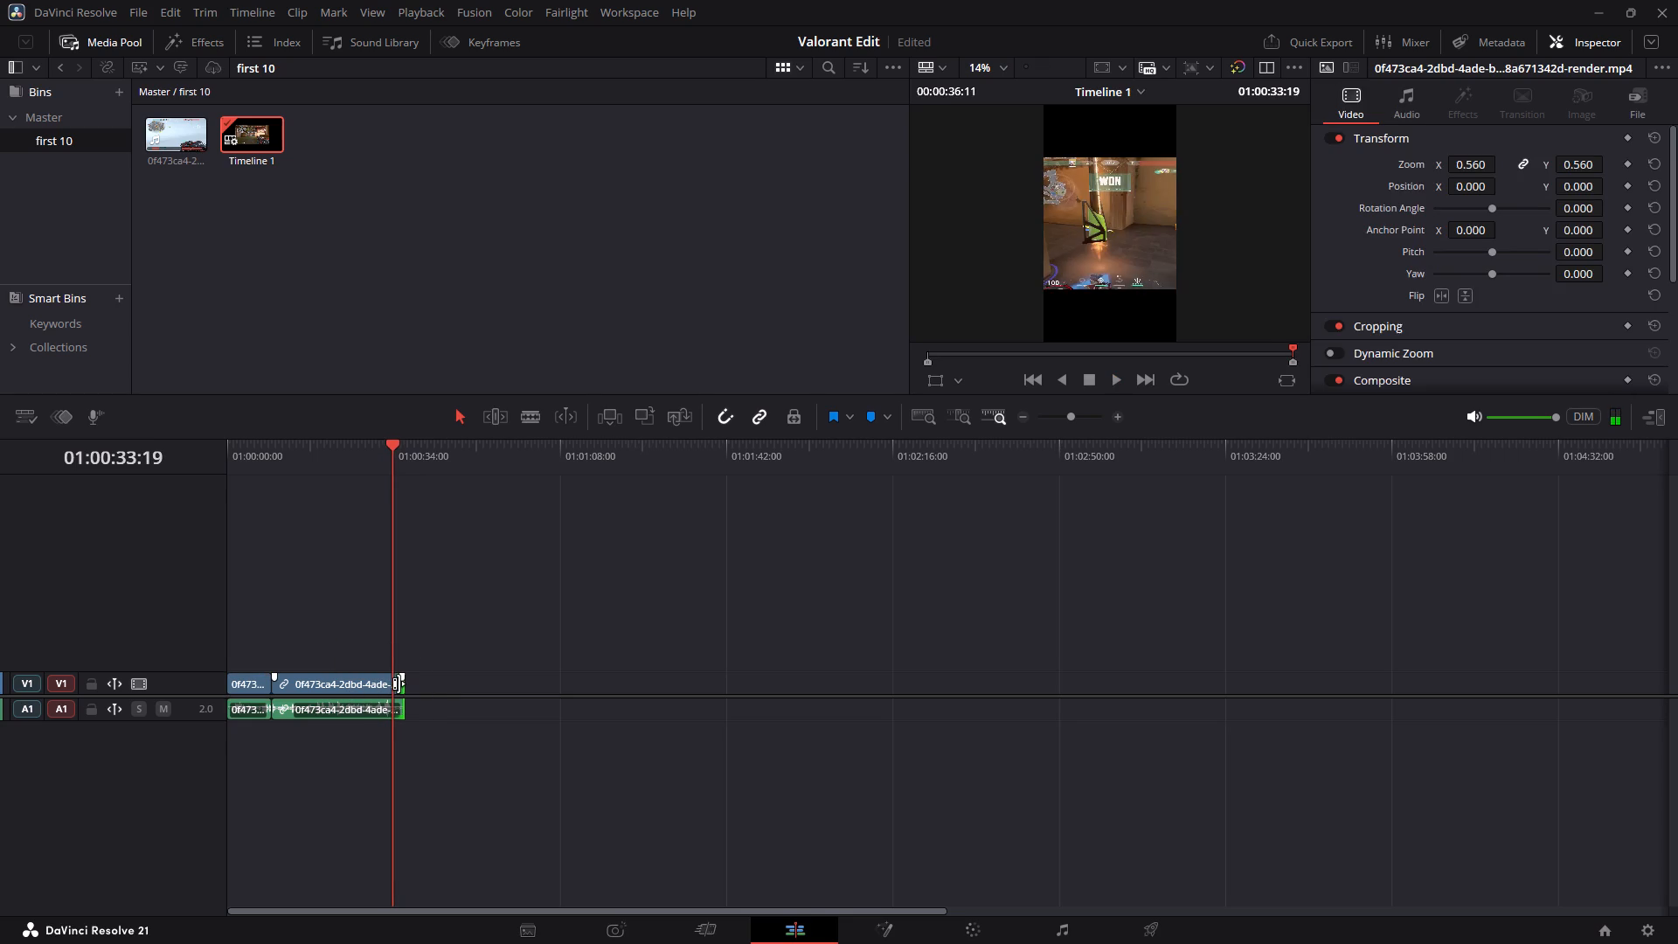
key("space")
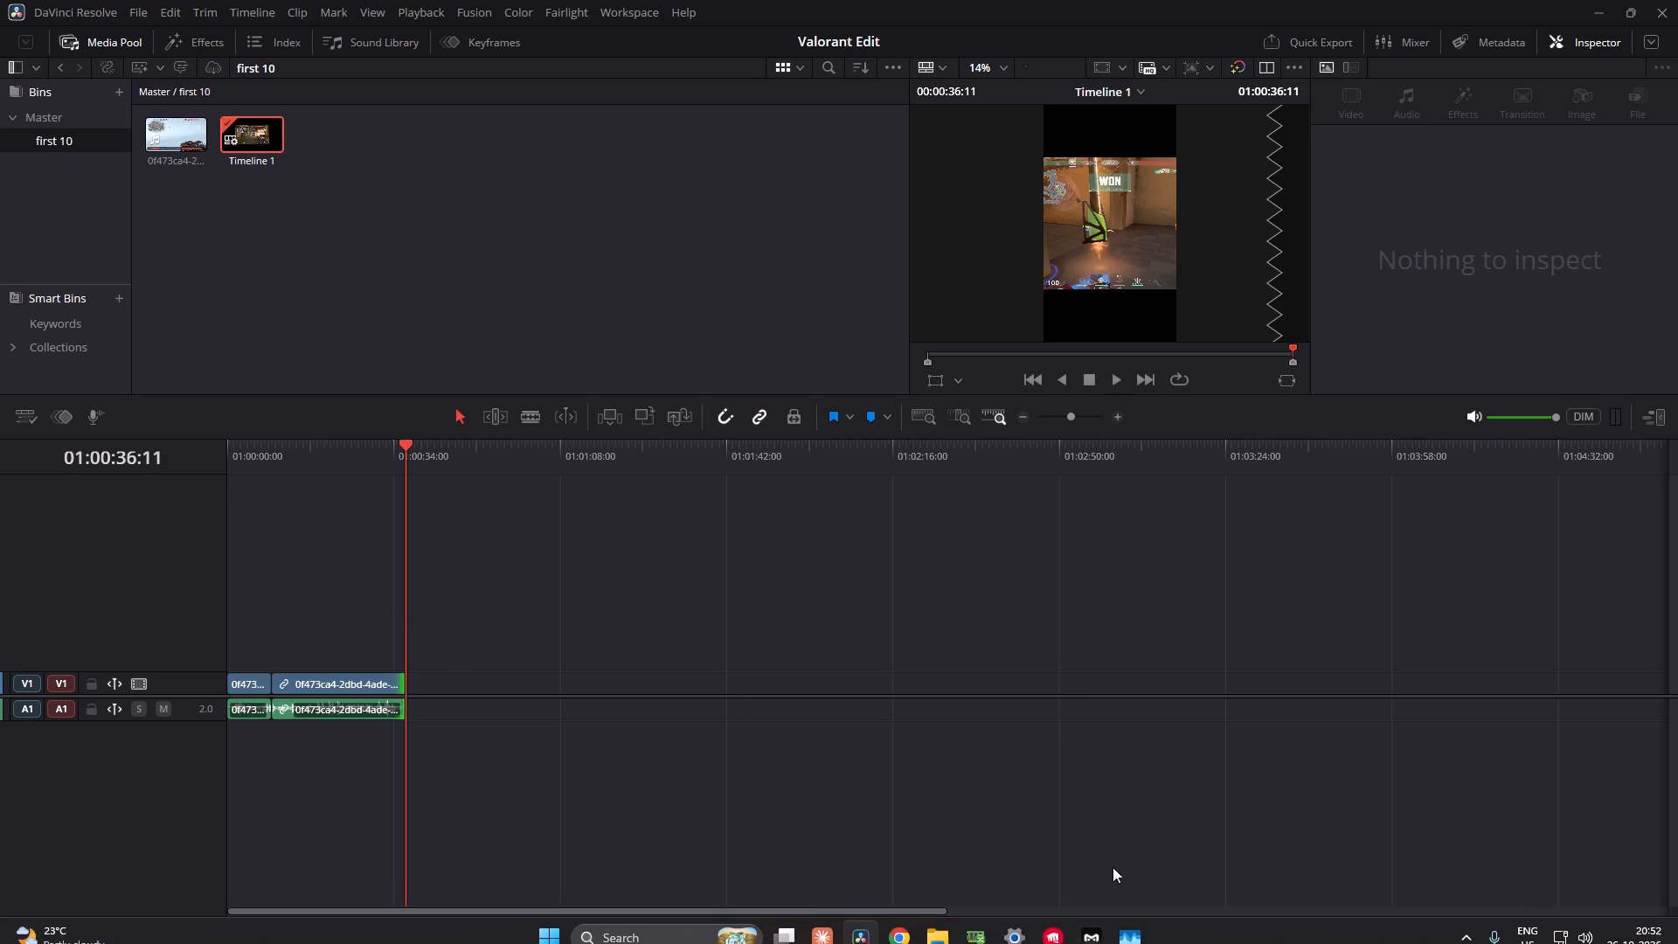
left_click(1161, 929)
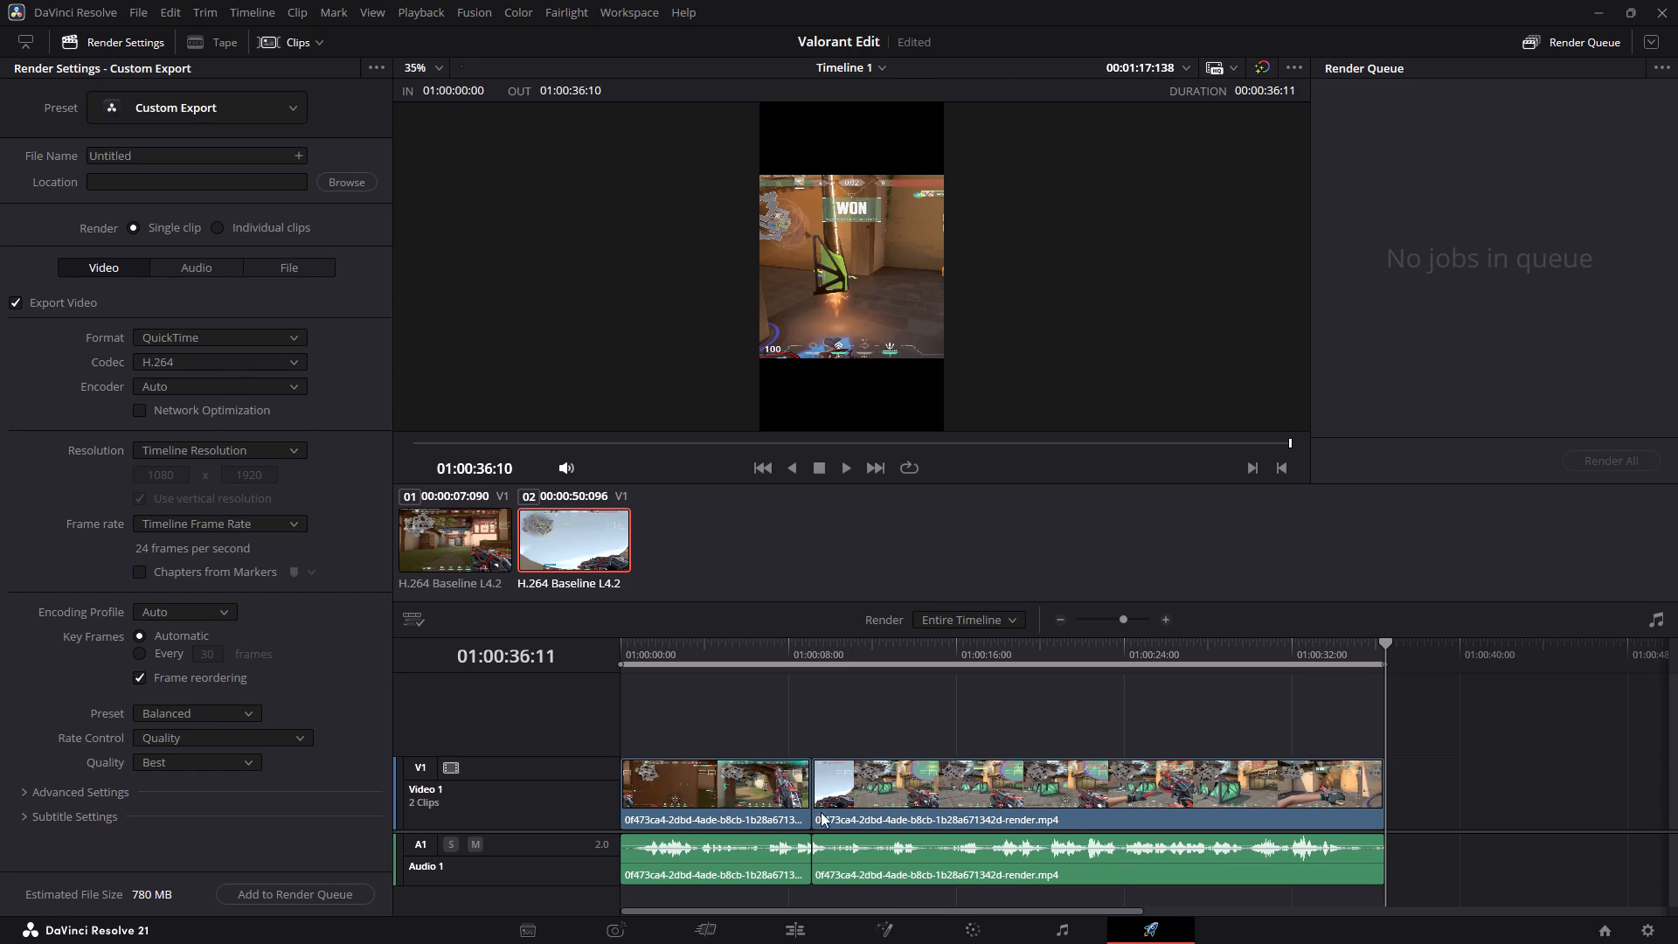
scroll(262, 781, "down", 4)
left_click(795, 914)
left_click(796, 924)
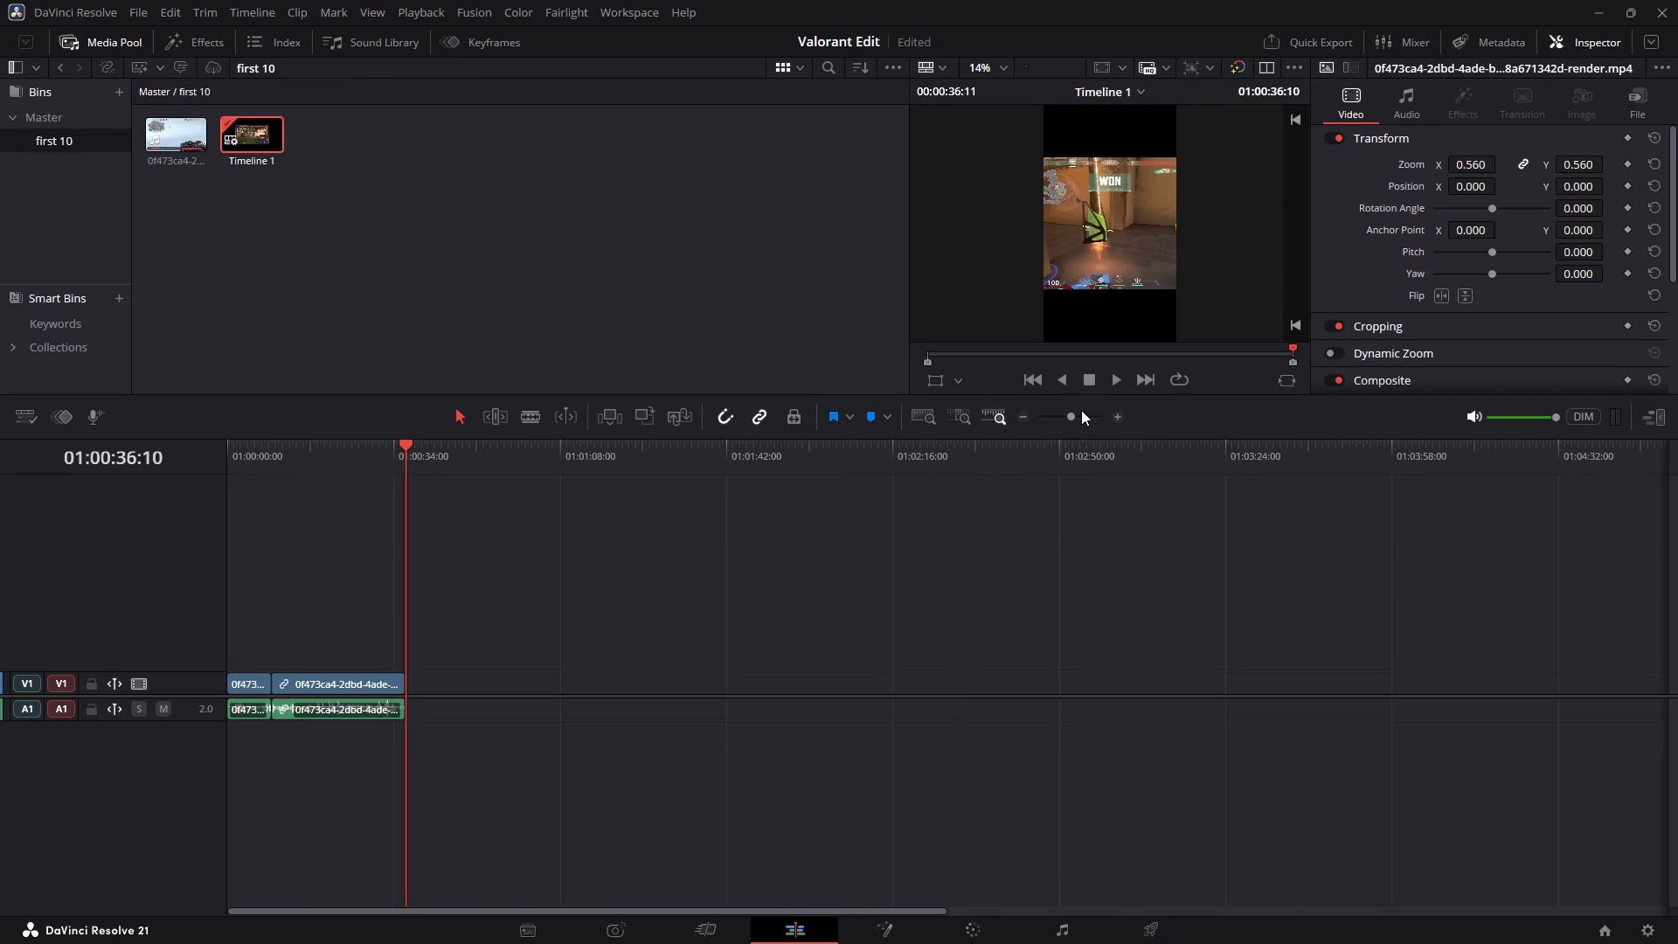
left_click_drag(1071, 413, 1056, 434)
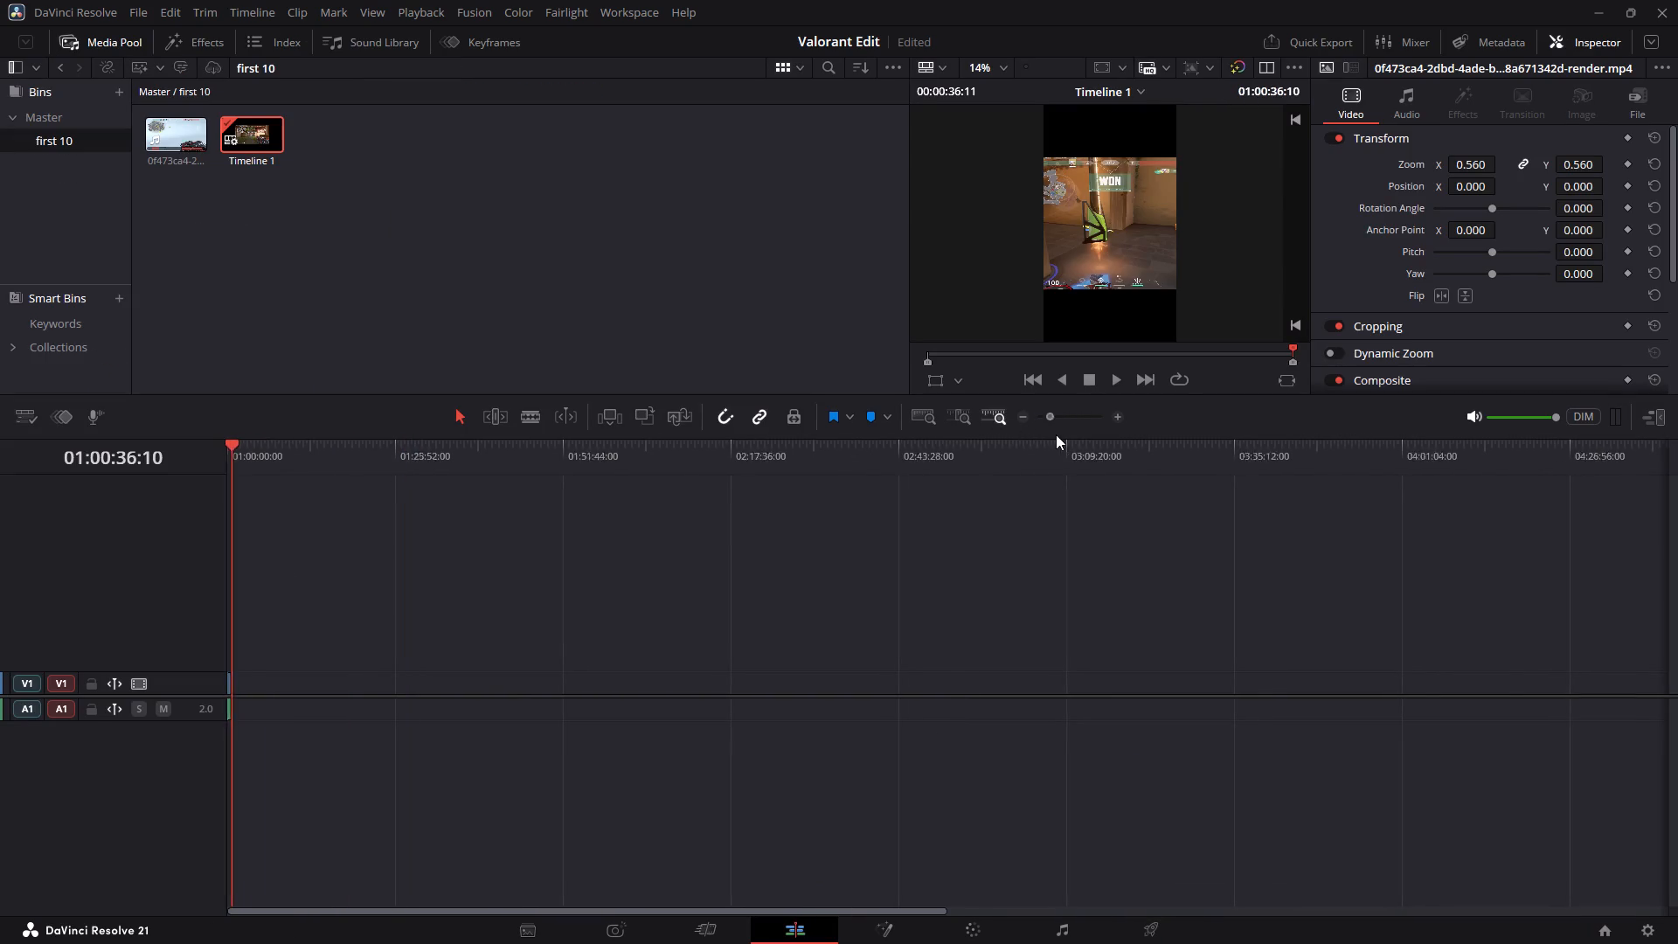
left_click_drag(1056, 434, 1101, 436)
On the Deliver page, set the video export format to MP4 and the codec to H.264.
left_click(1160, 920)
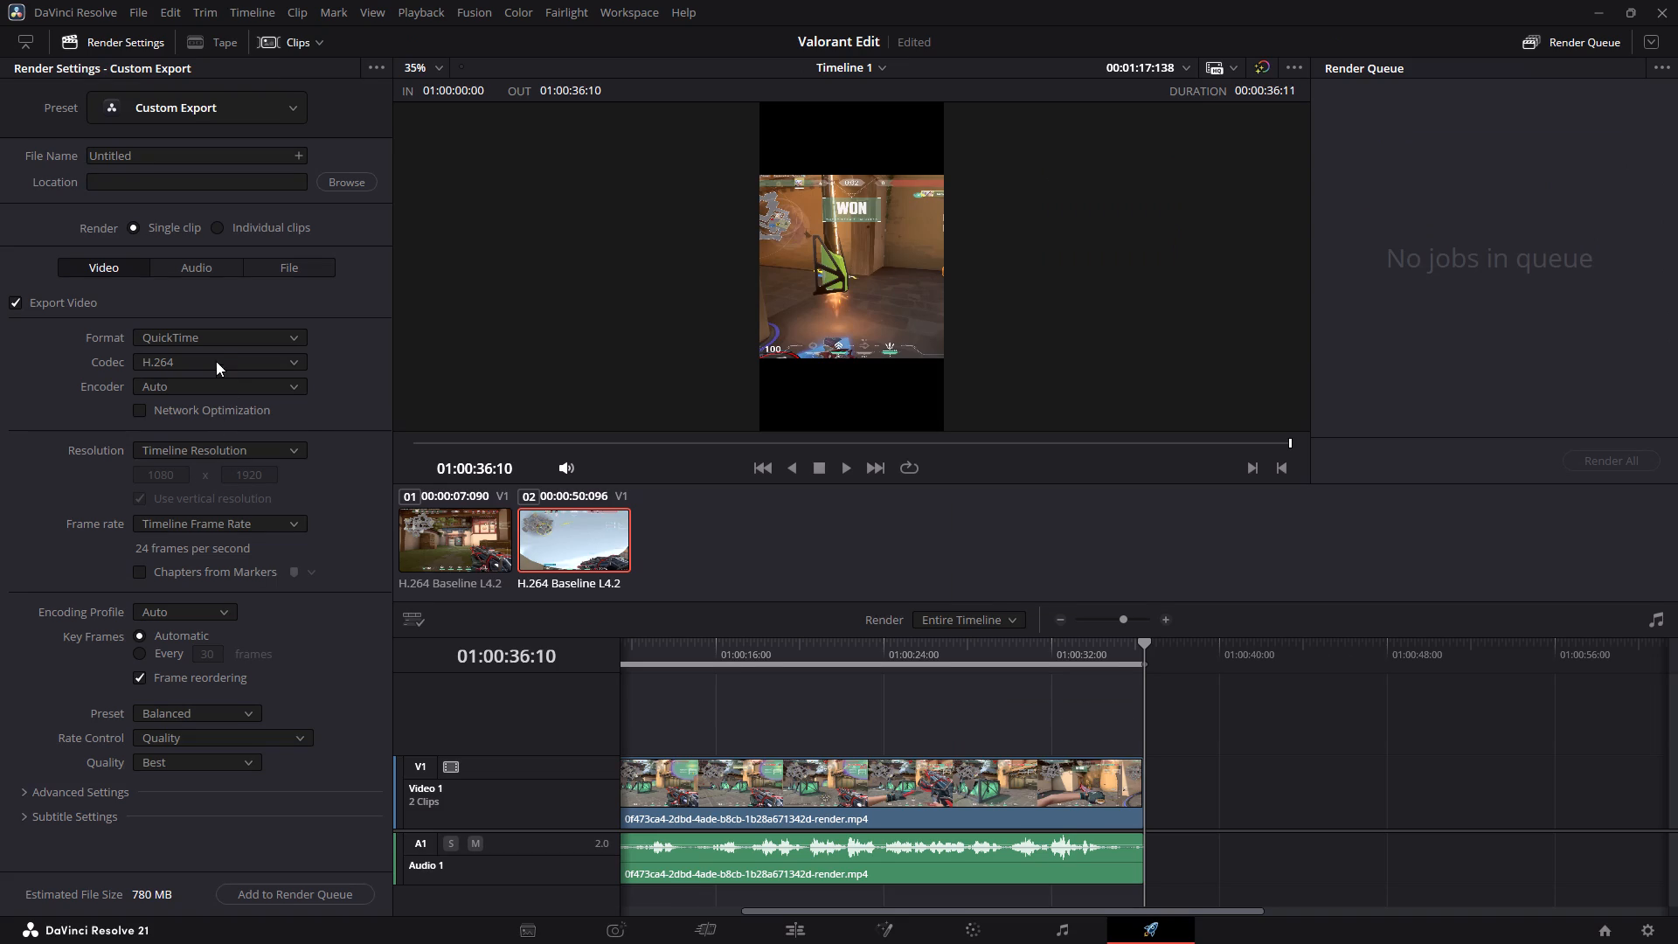
left_click(214, 343)
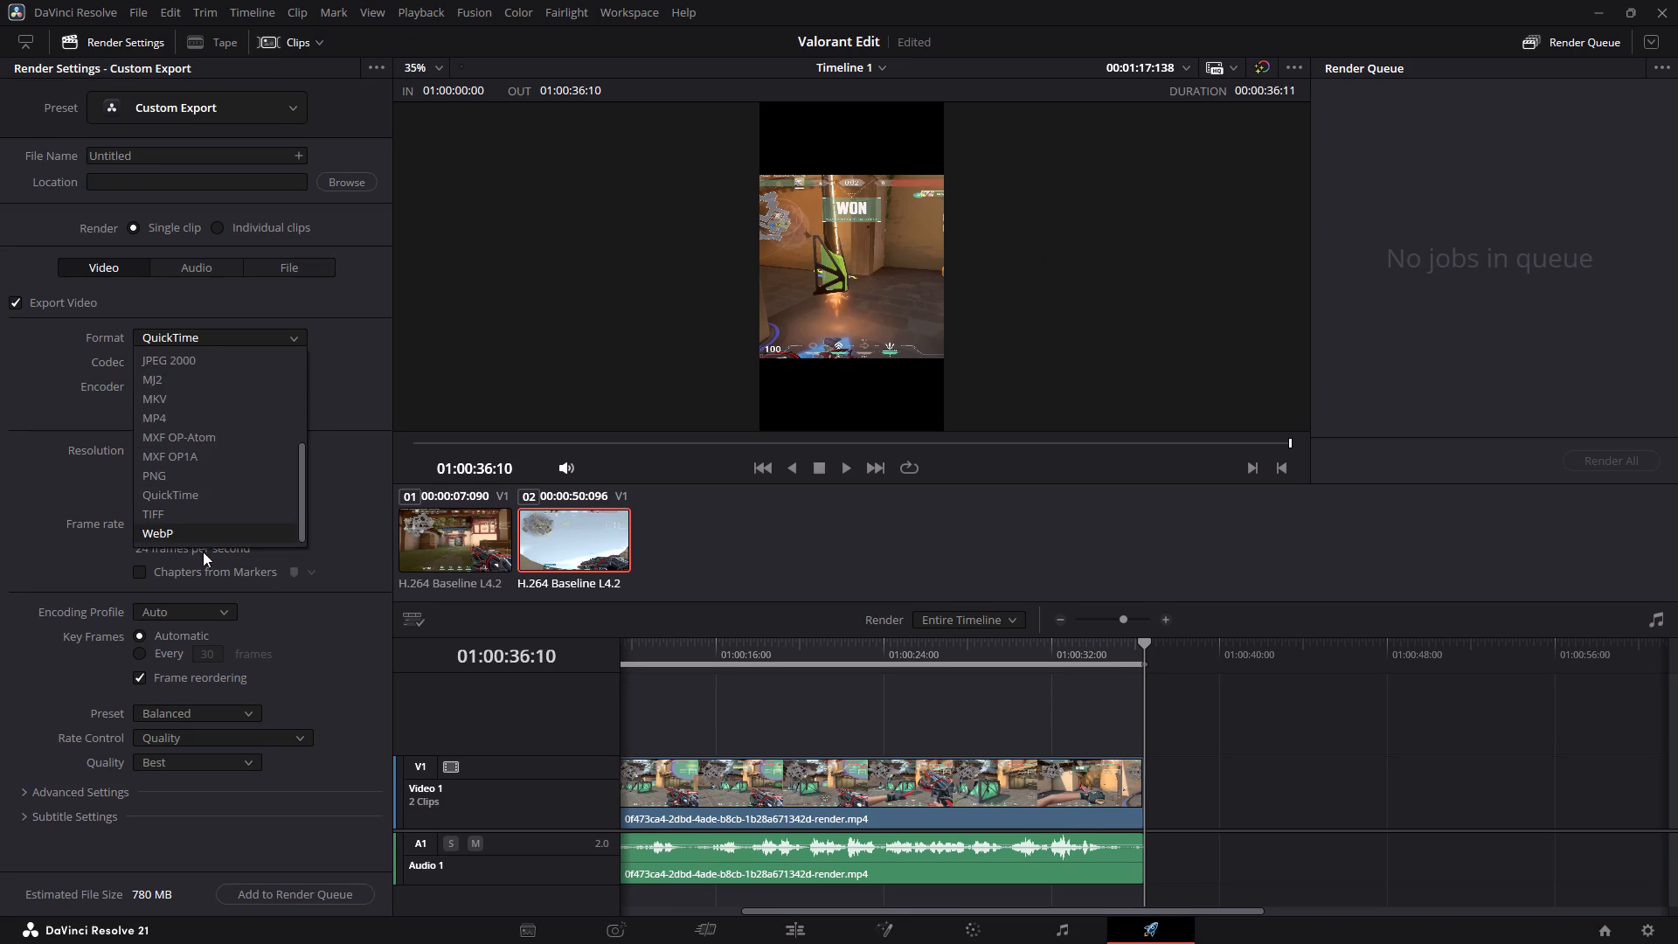
scroll(203, 556, "down", 1)
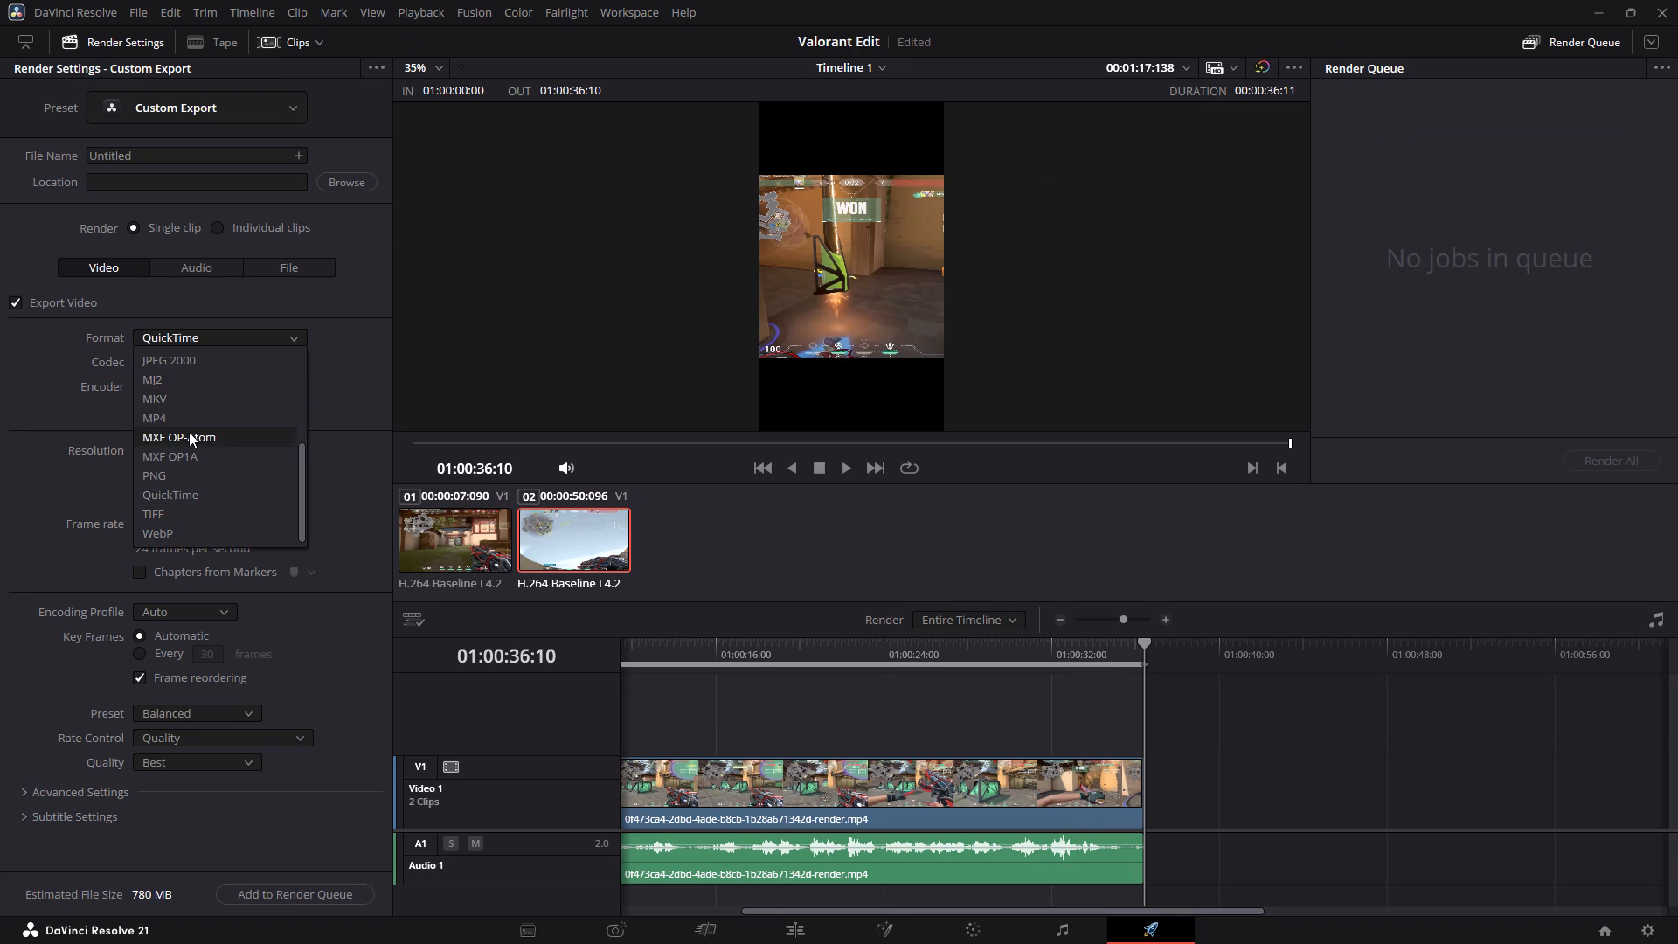
left_click(188, 423)
left_click(206, 360)
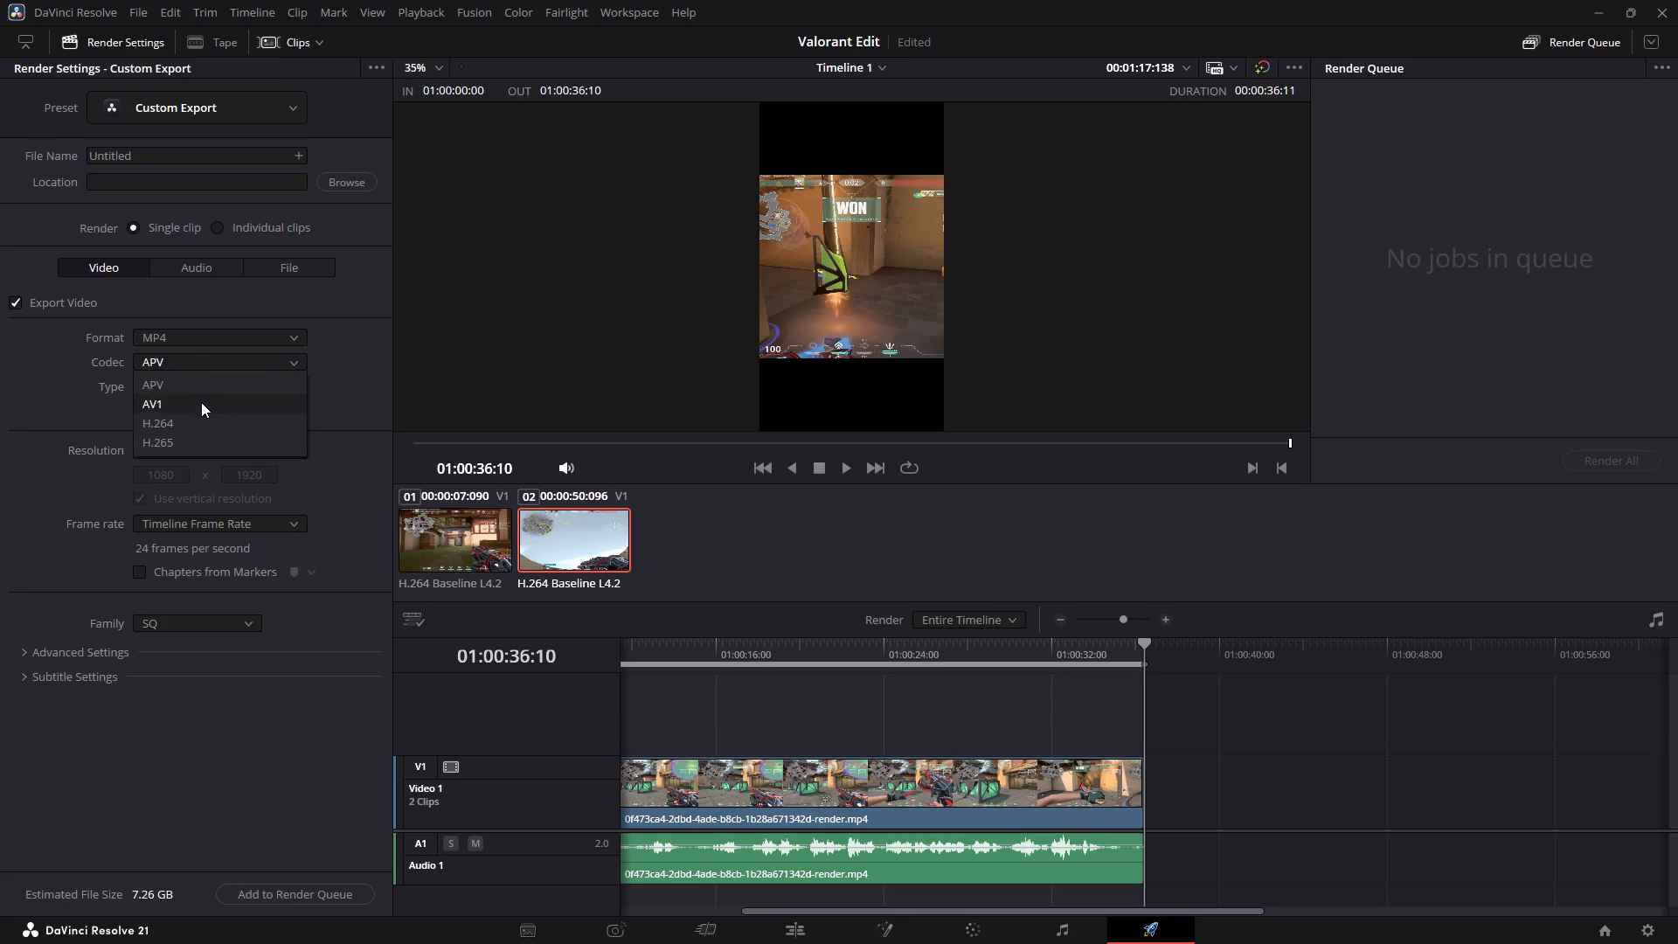
left_click(200, 425)
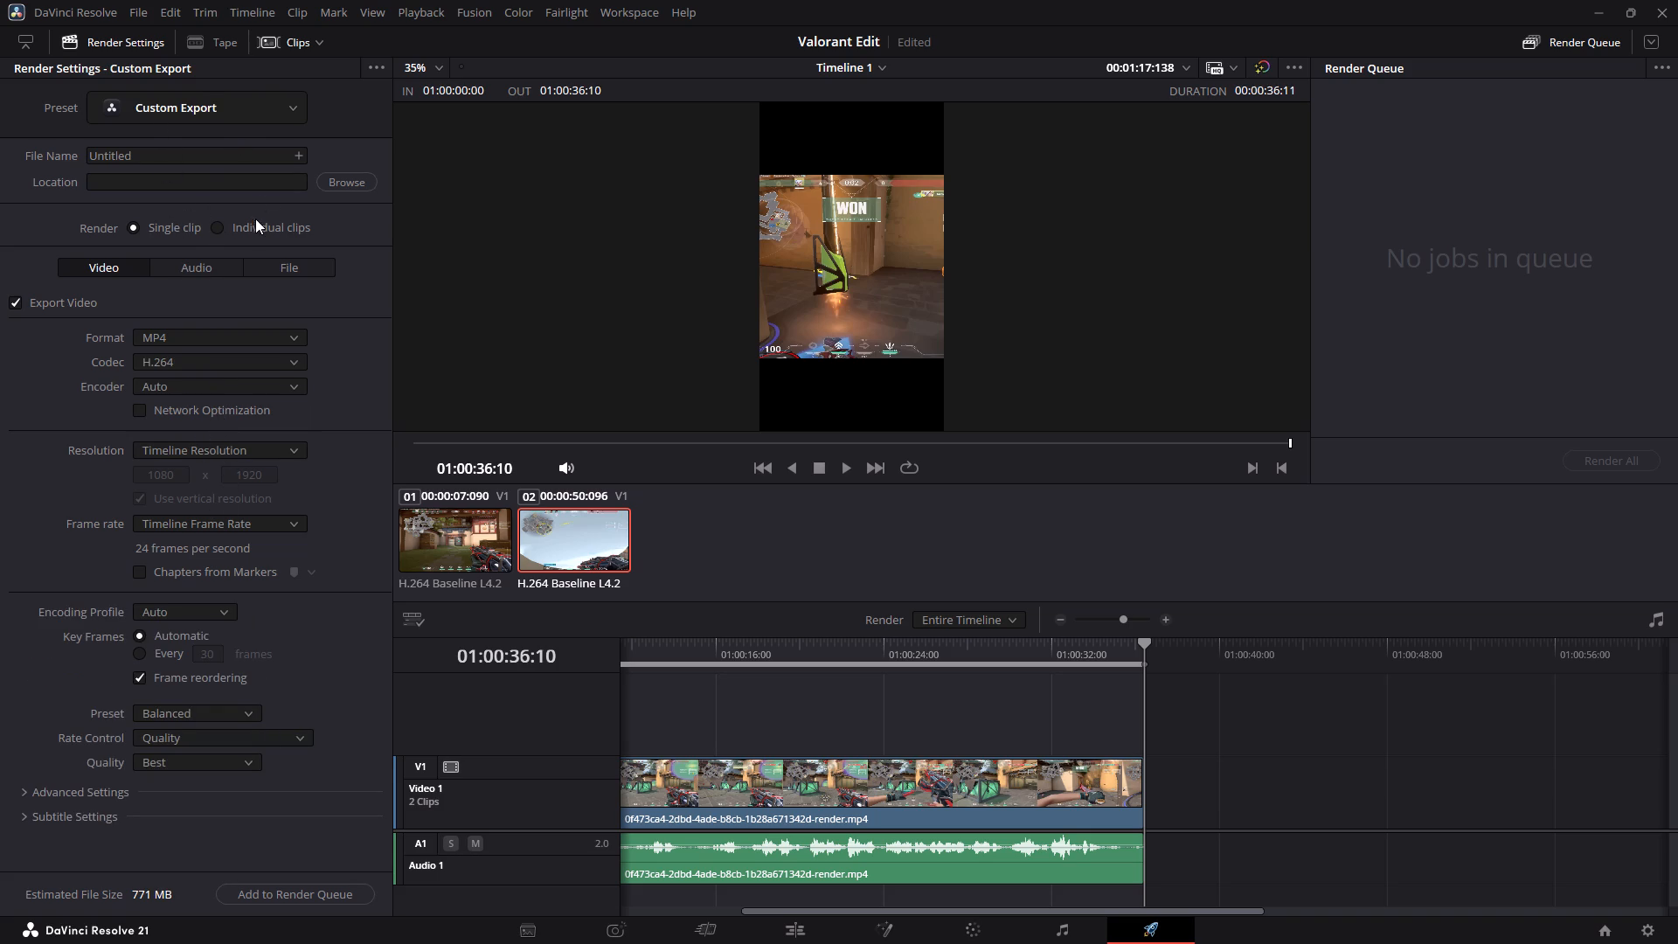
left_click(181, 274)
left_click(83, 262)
Review the remaining video export settings, including the frame rate options and the advanced settings.
scroll(159, 566, "down", 2)
left_click(211, 518)
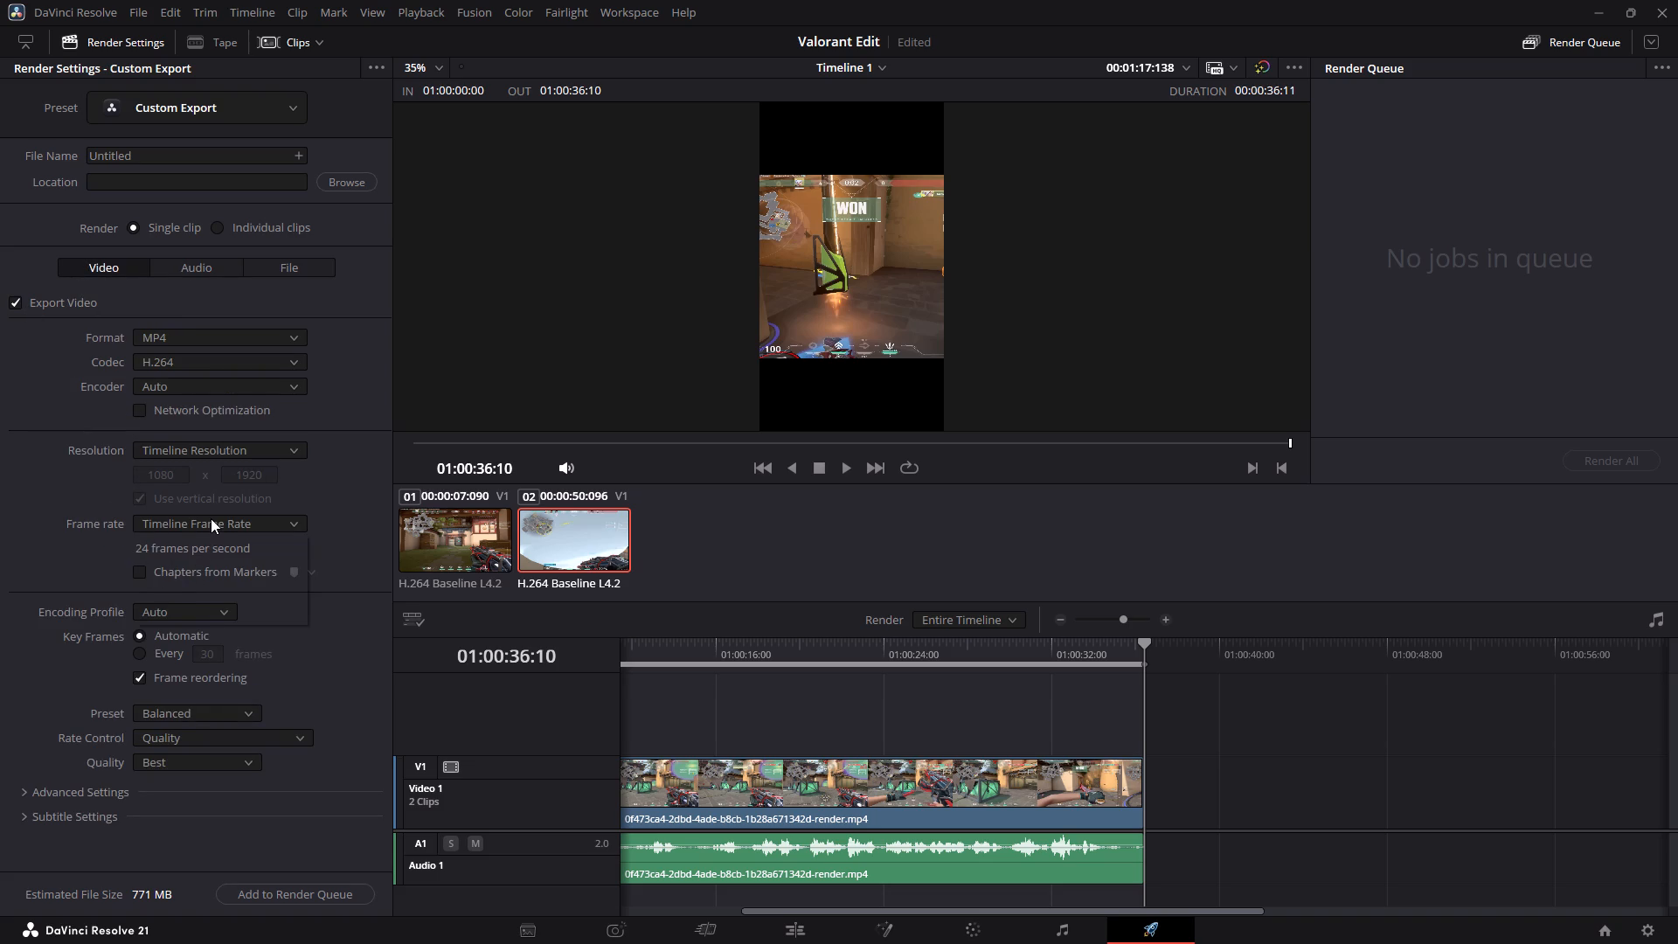
left_click(211, 518)
left_click(101, 795)
scroll(141, 797, "down", 3)
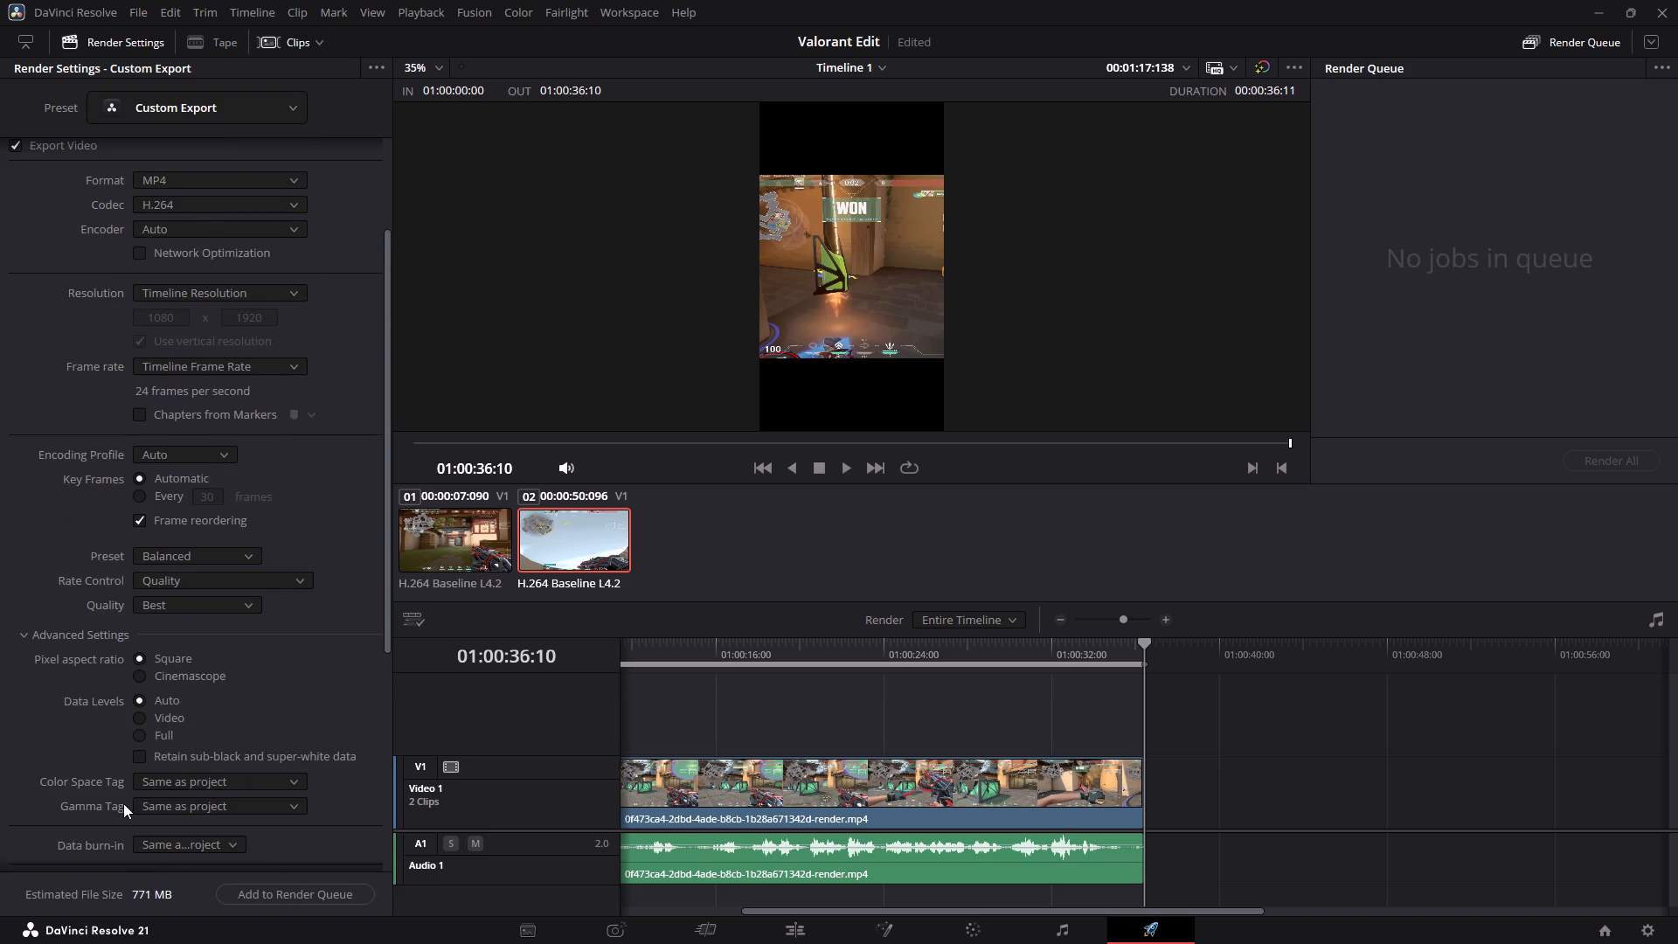
scroll(123, 803, "down", 10)
scroll(123, 604, "up", 9)
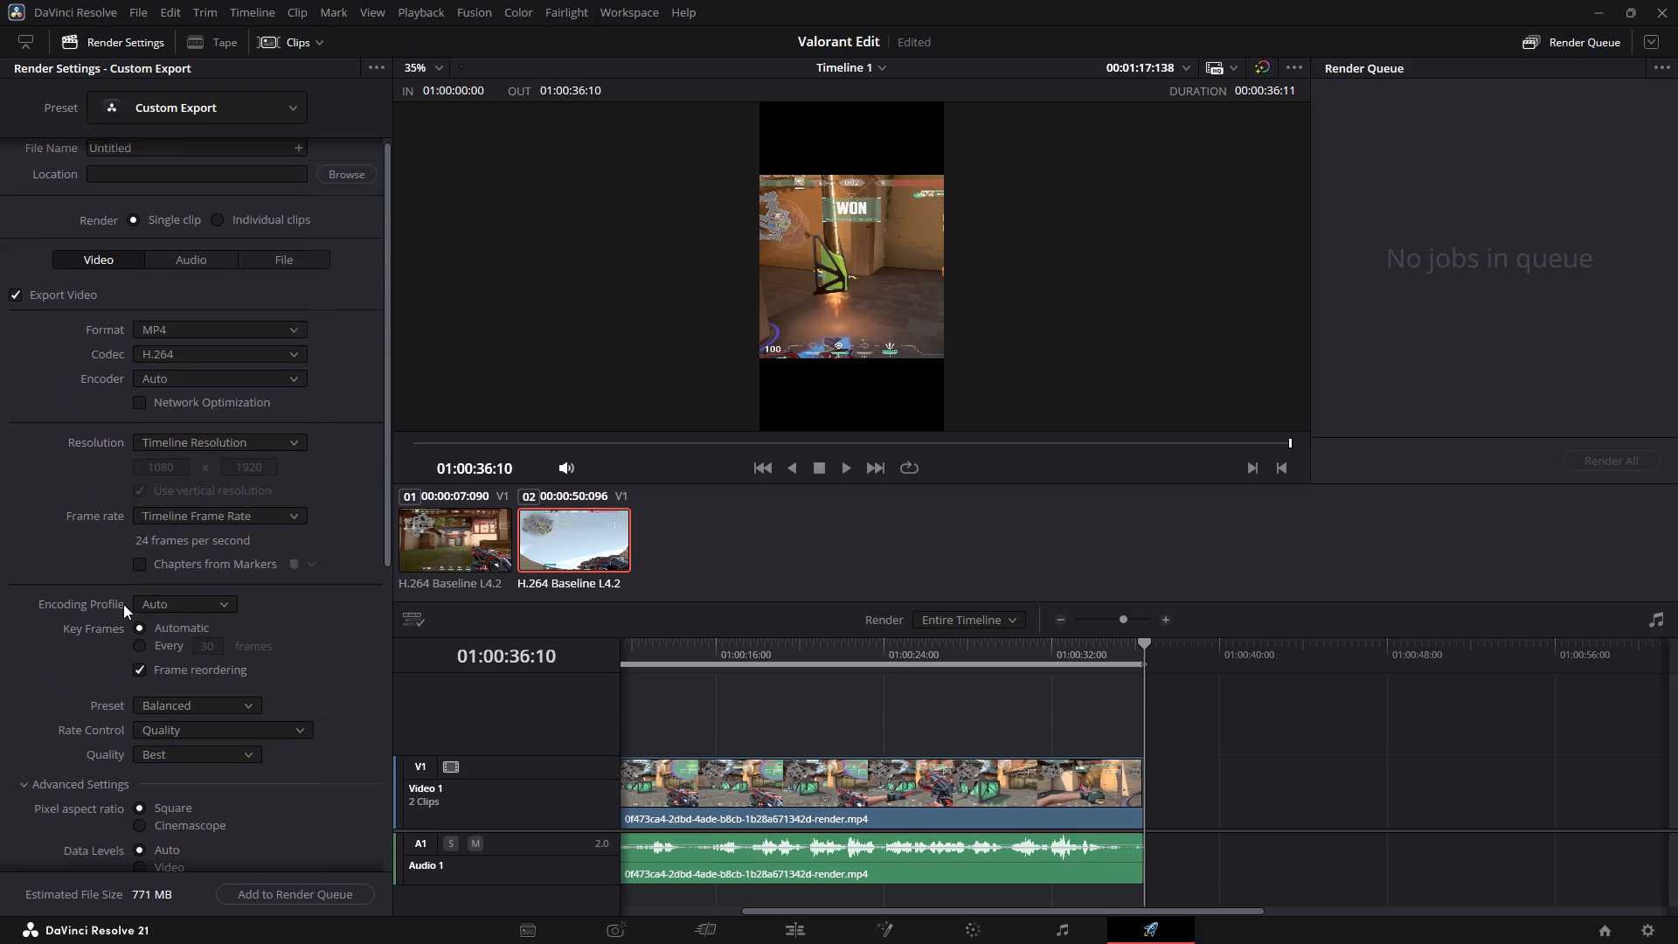
scroll(123, 604, "up", 10)
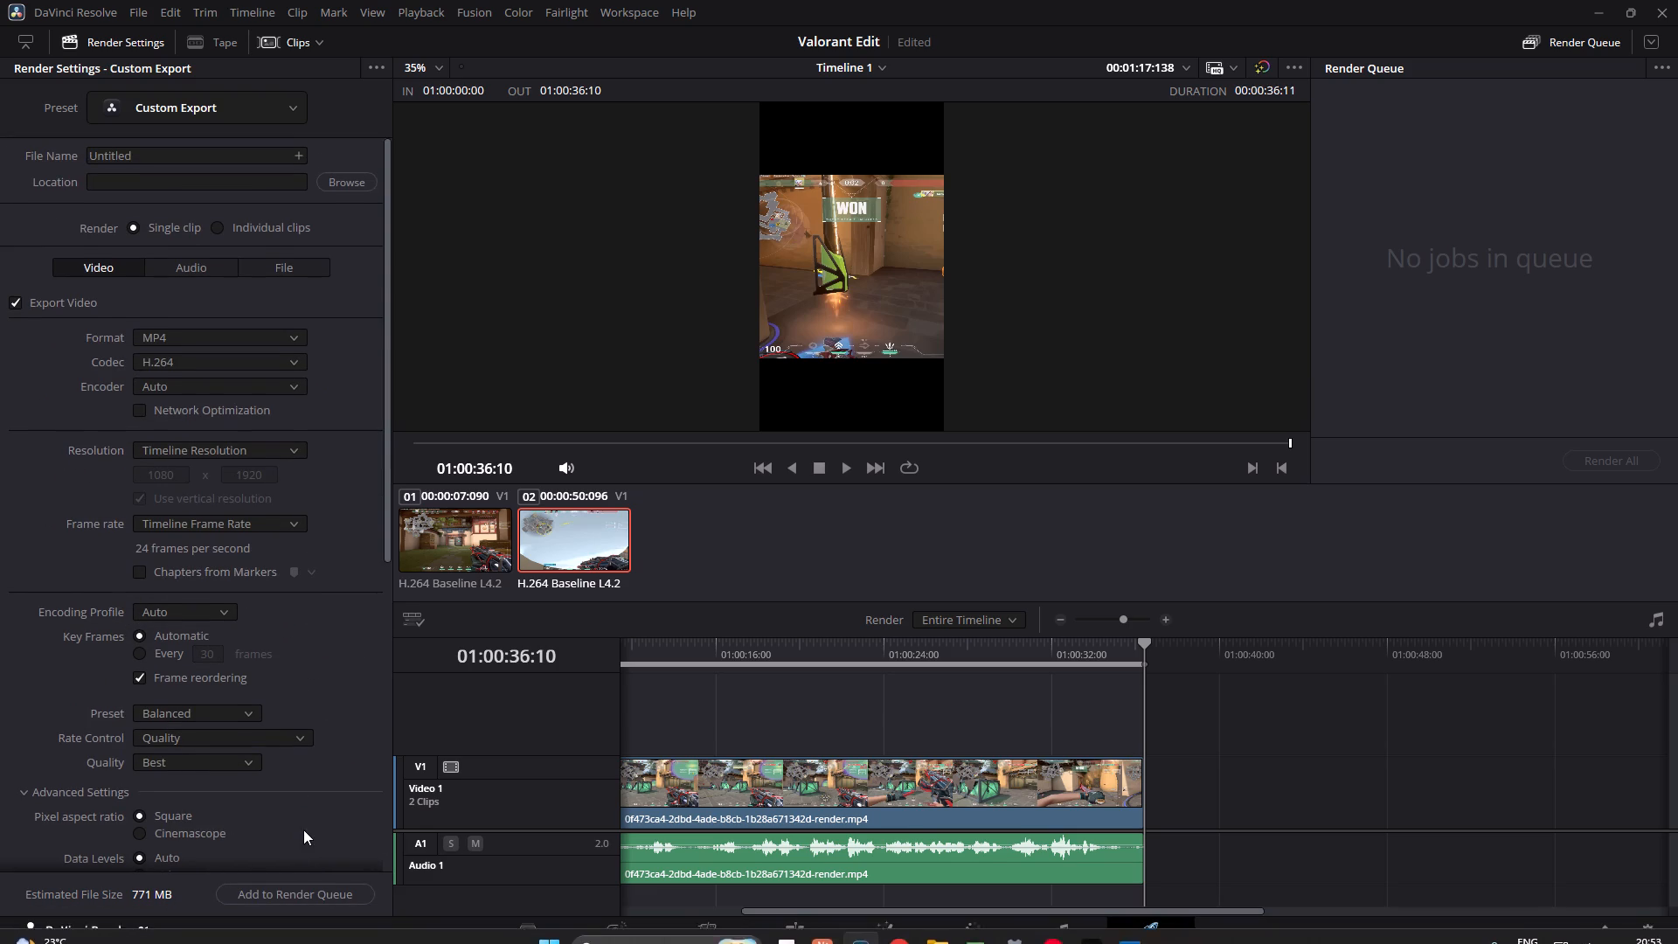
scroll(220, 419, "up", 5)
Open the export's file destination and choose the "Exported Videos so far" folder, looking over the files already in it.
left_click(335, 183)
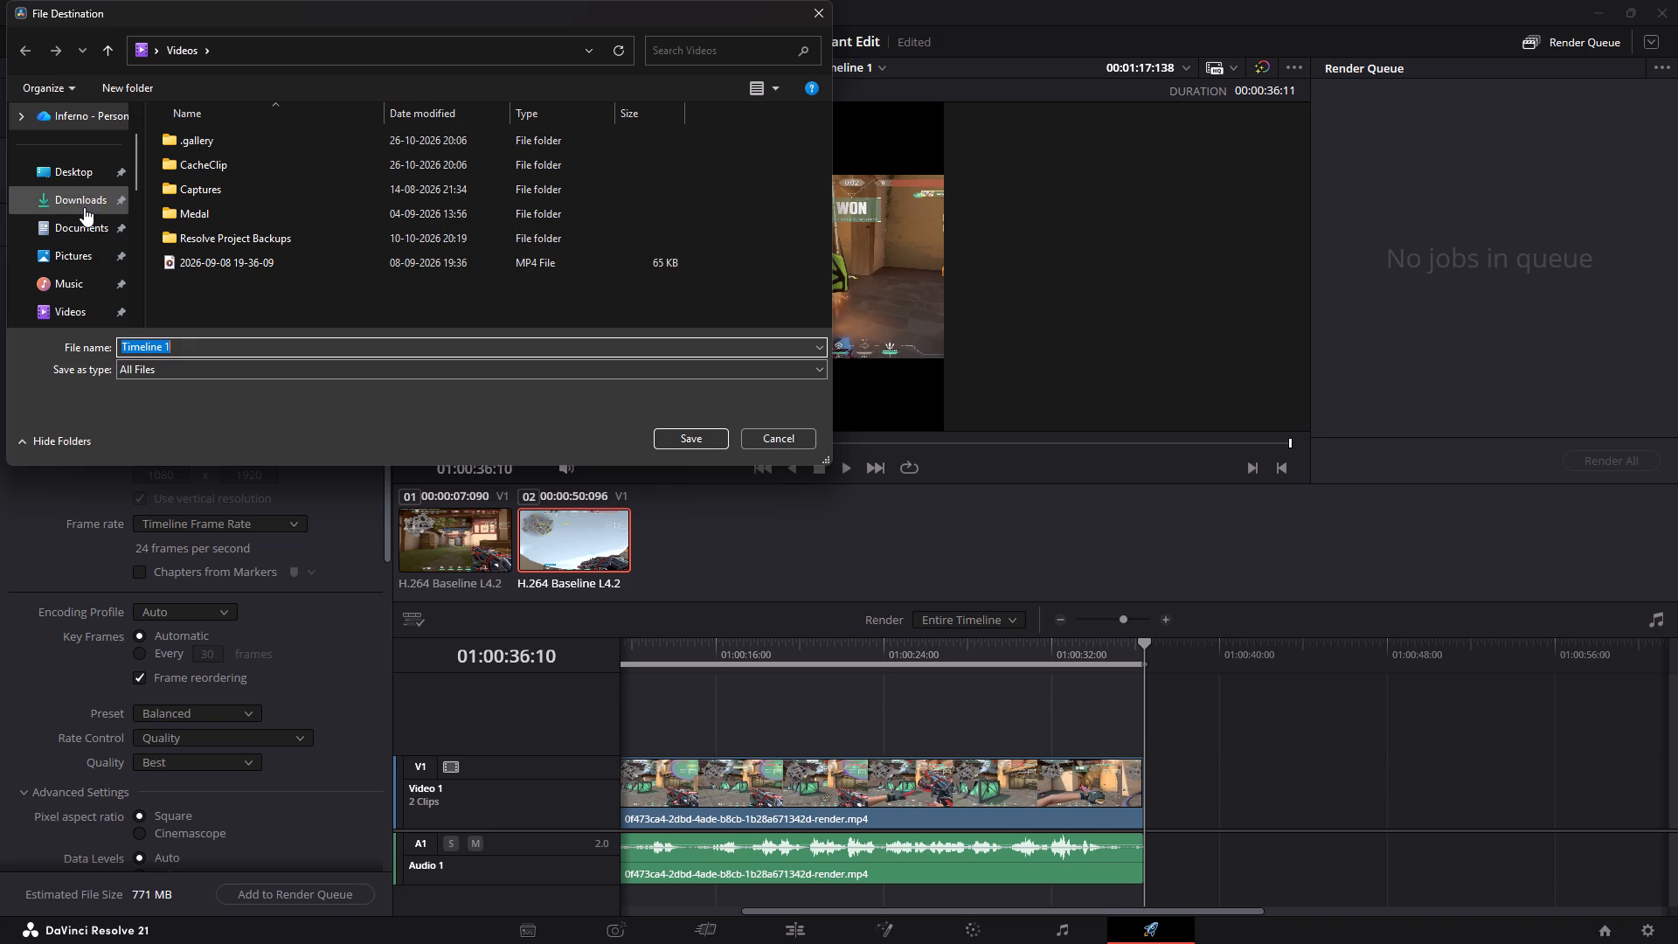
scroll(92, 285, "down", 2)
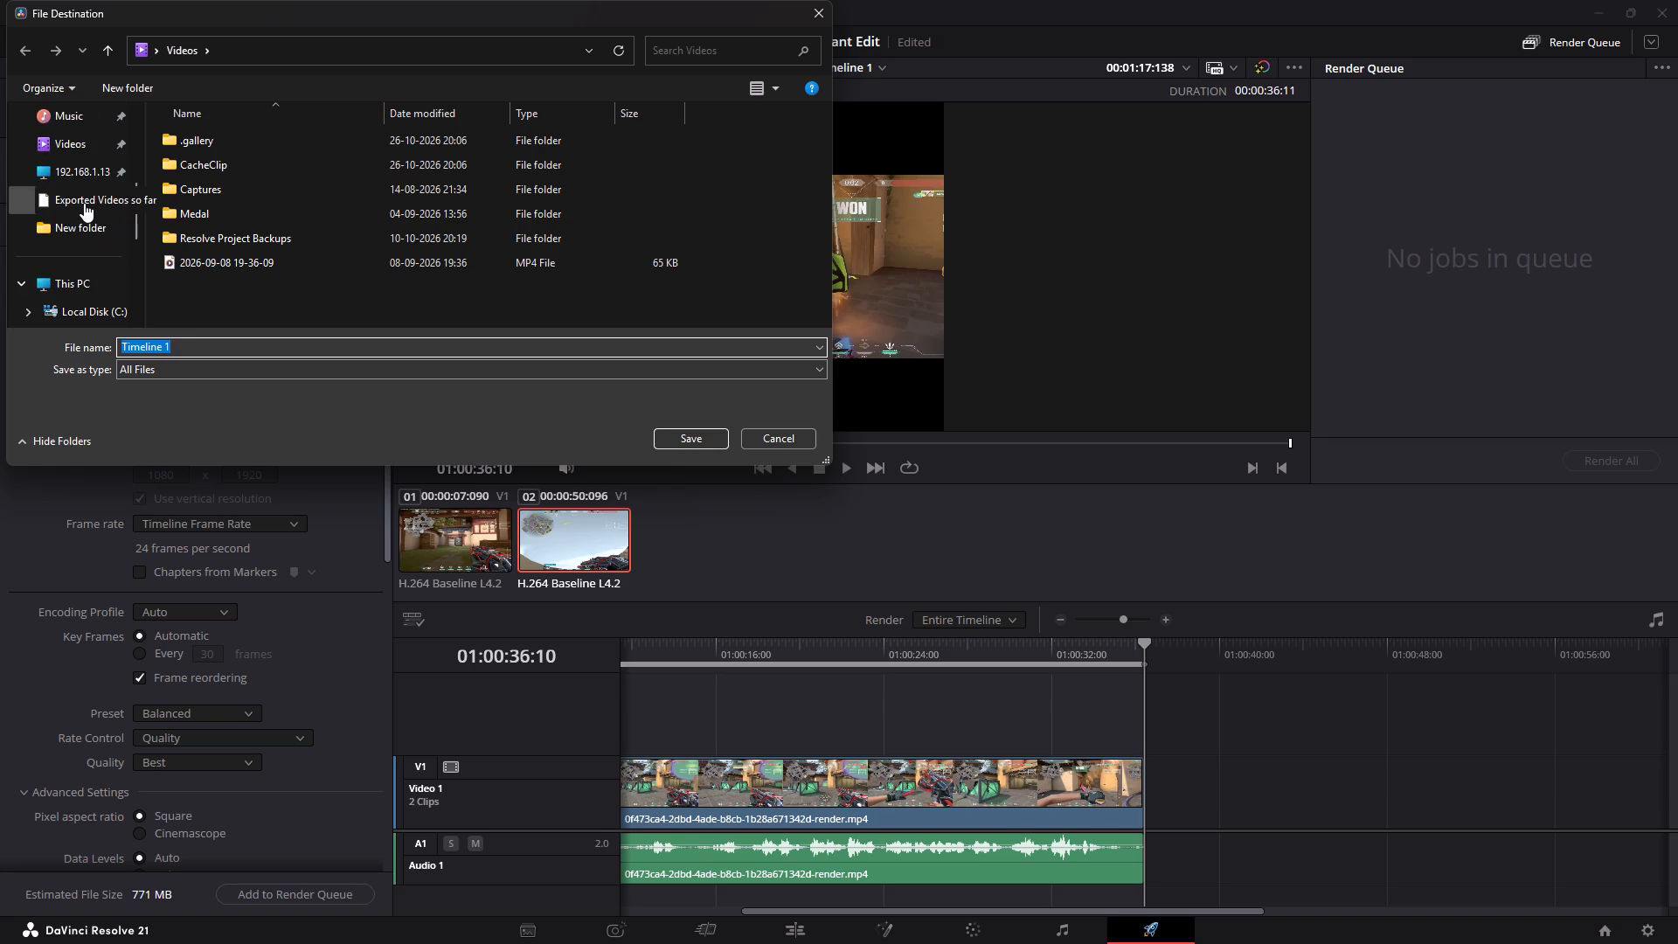
left_click(84, 203)
scroll(258, 320, "down", 9)
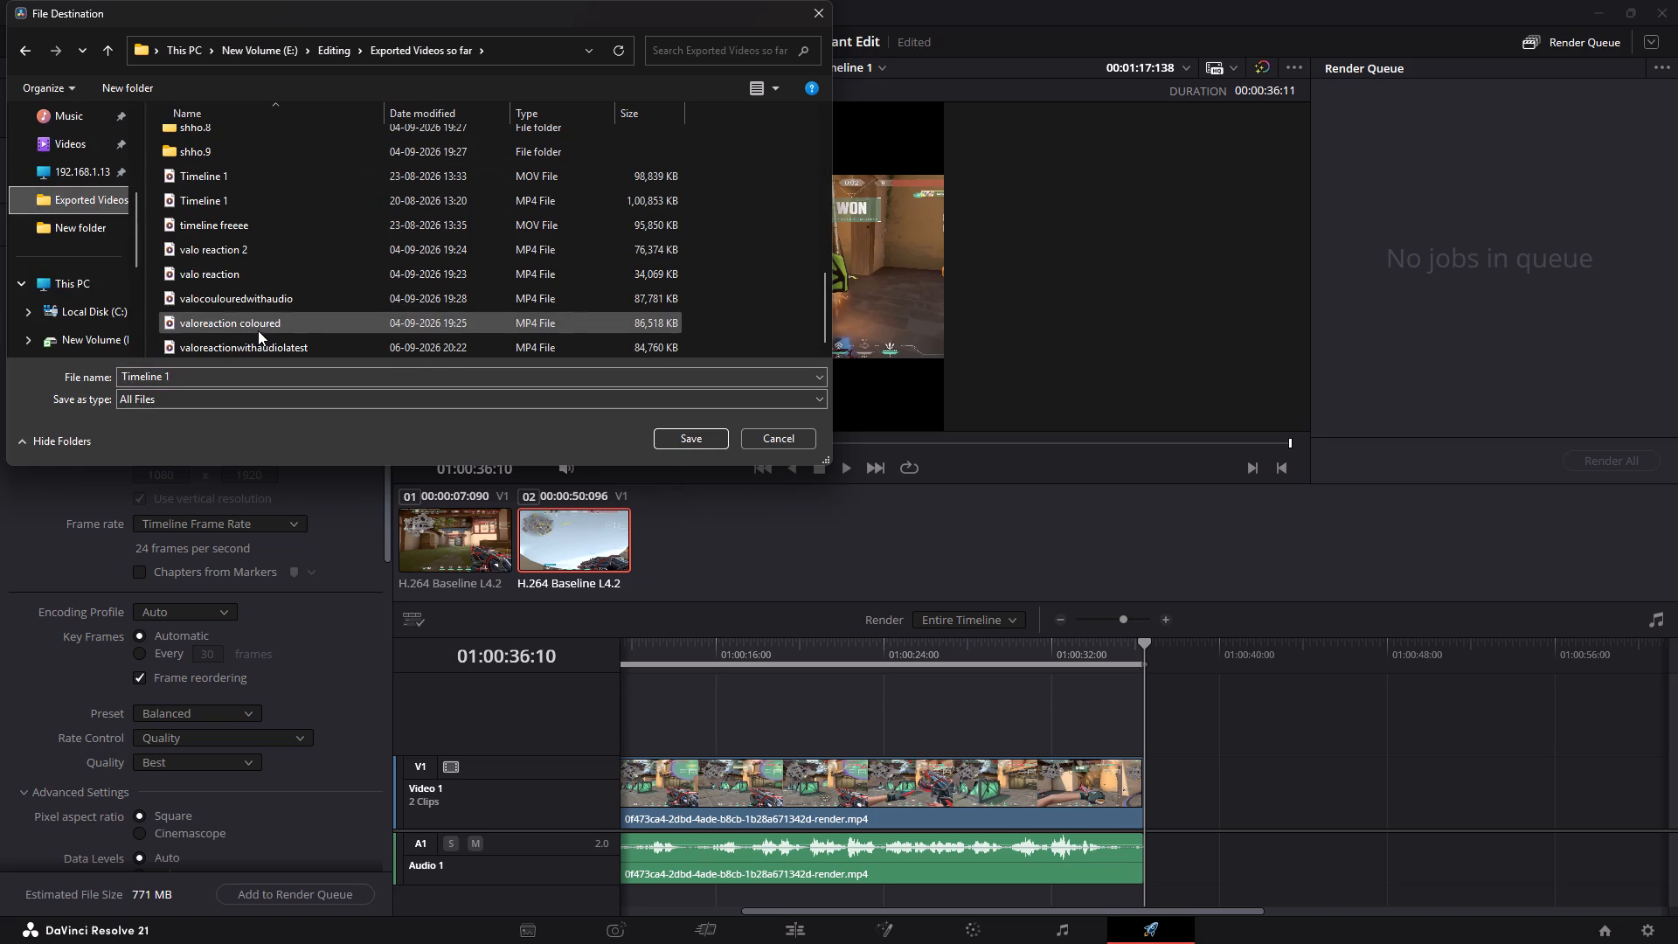
scroll(260, 276, "down", 5)
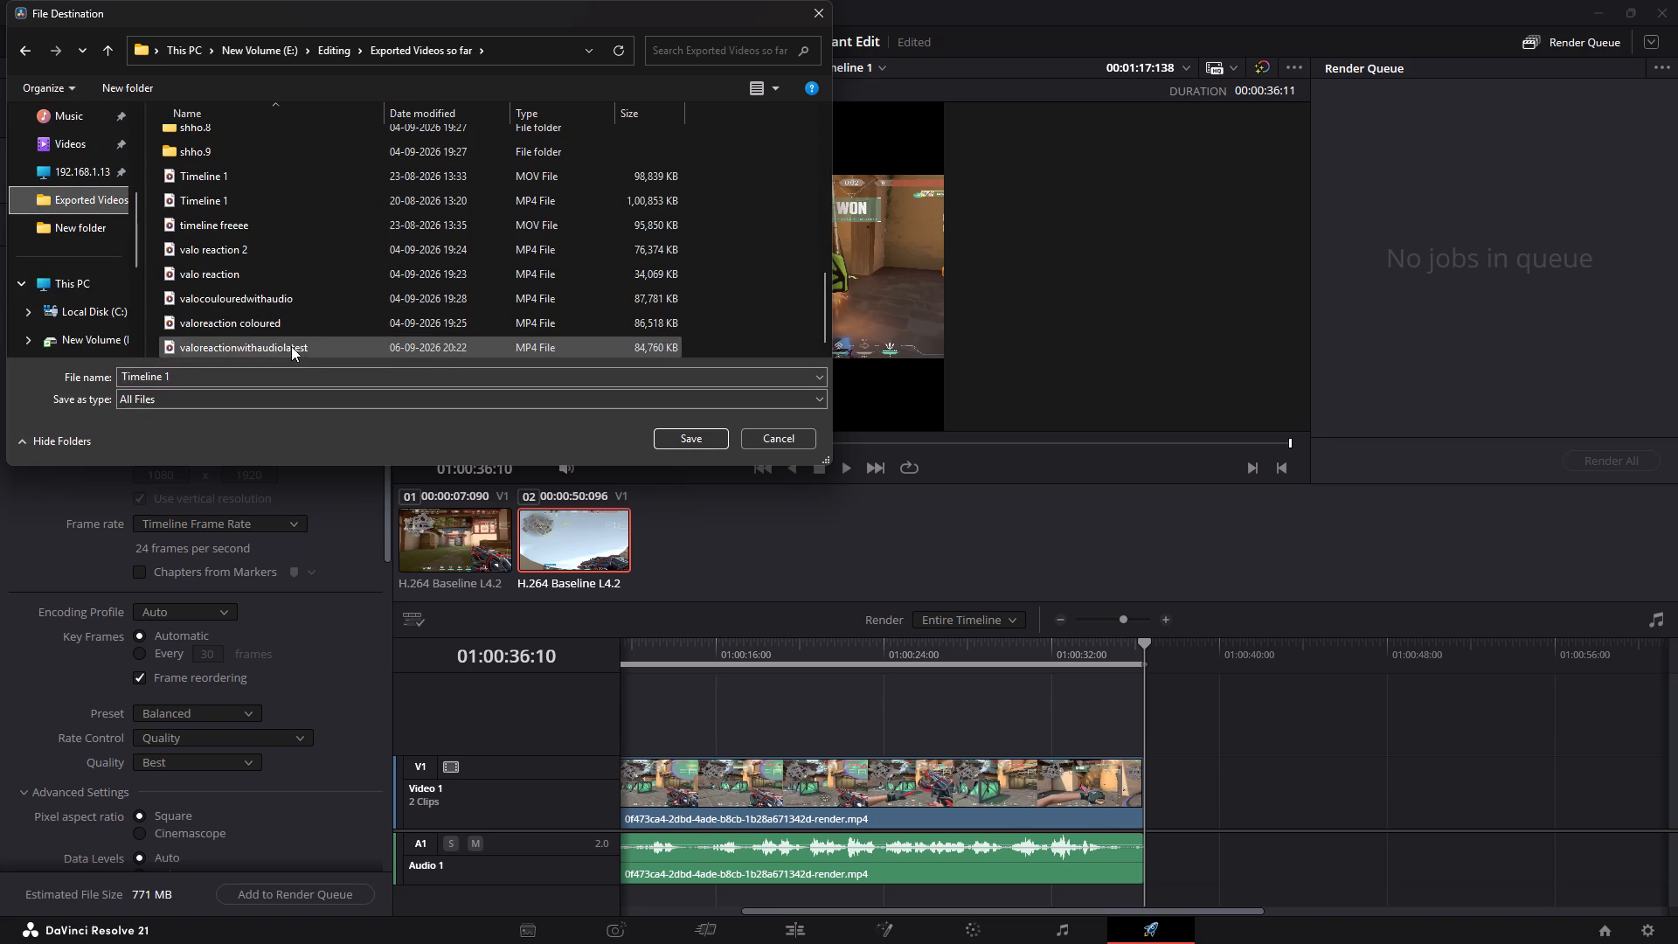
scroll(288, 309, "up", 1)
scroll(288, 309, "down", 1)
Name the export file reel1 and save it as the render destination in the chosen folder.
left_click_drag(249, 381, 135, 387)
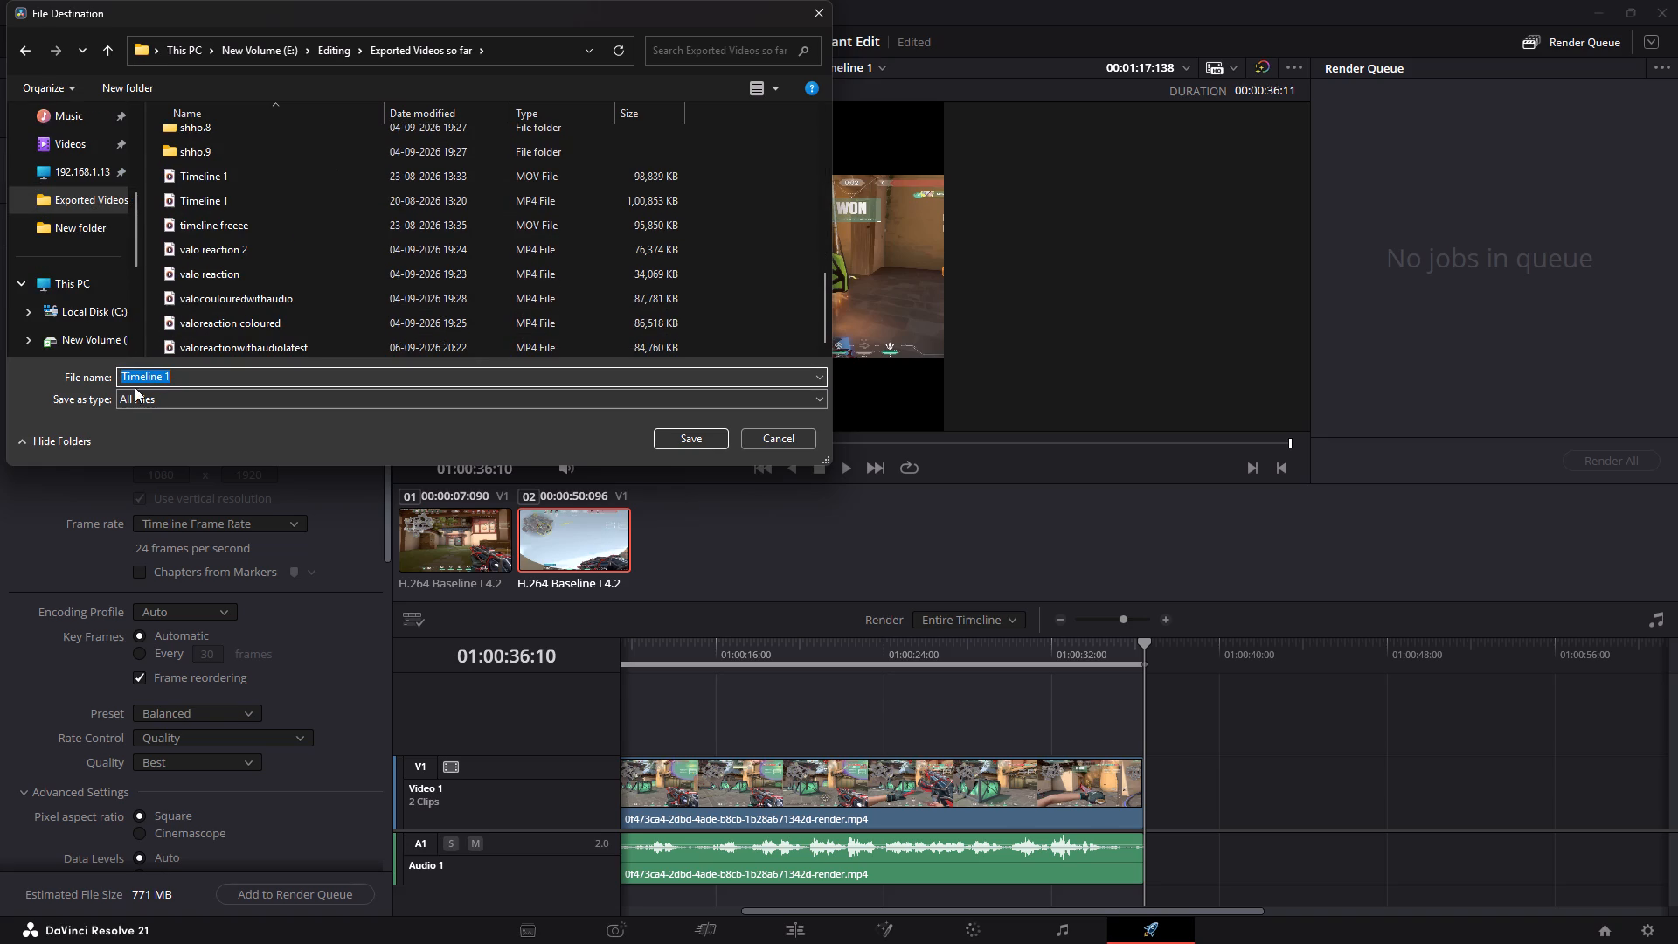
left_click_drag(135, 387, 115, 387)
type("reel")
key("1")
scroll(390, 296, "down", 6)
scroll(392, 245, "up", 3)
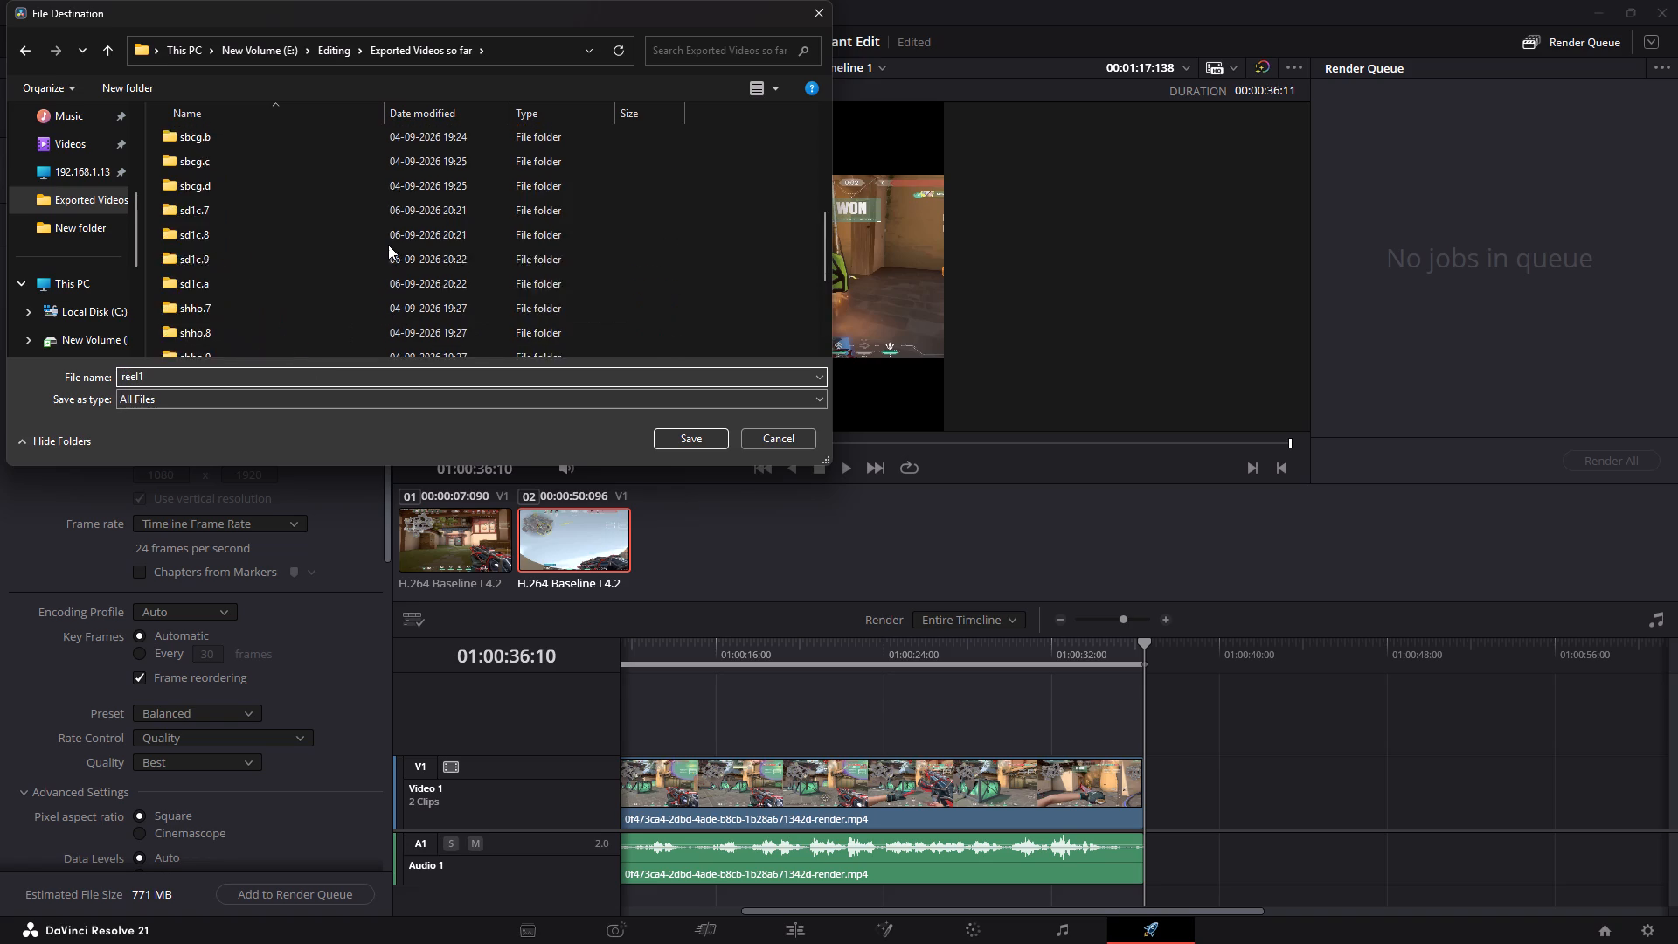
scroll(363, 263, "down", 5)
left_click(690, 445)
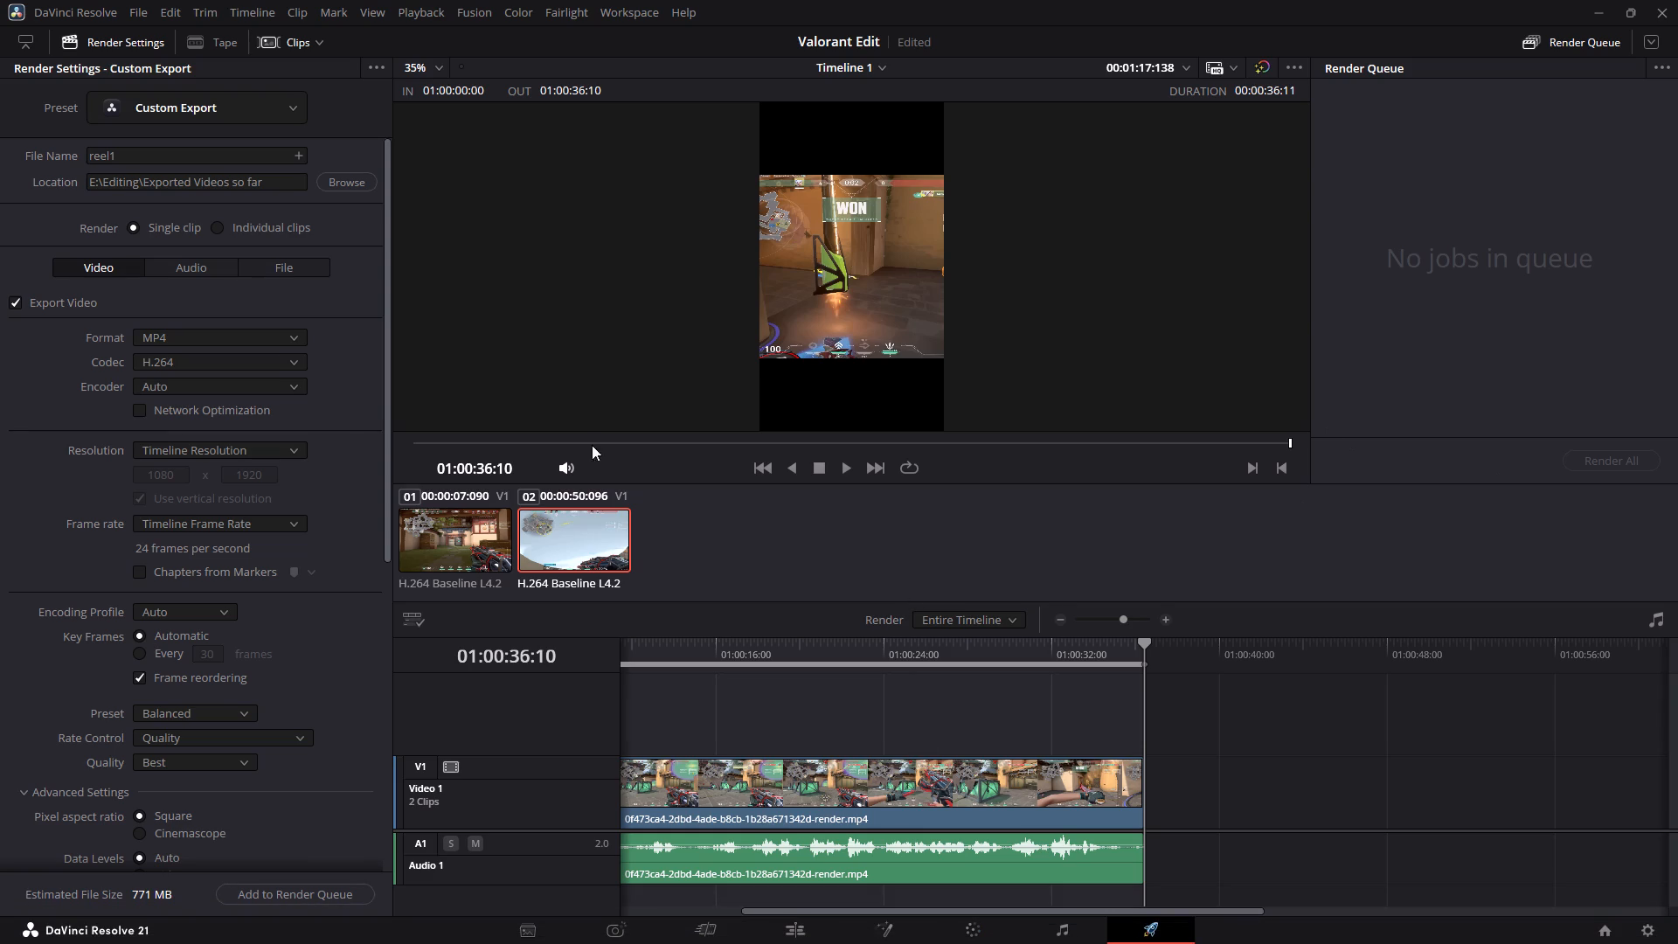
Add the reel1 export to the render queue.
scroll(288, 663, "down", 6)
left_click(327, 889)
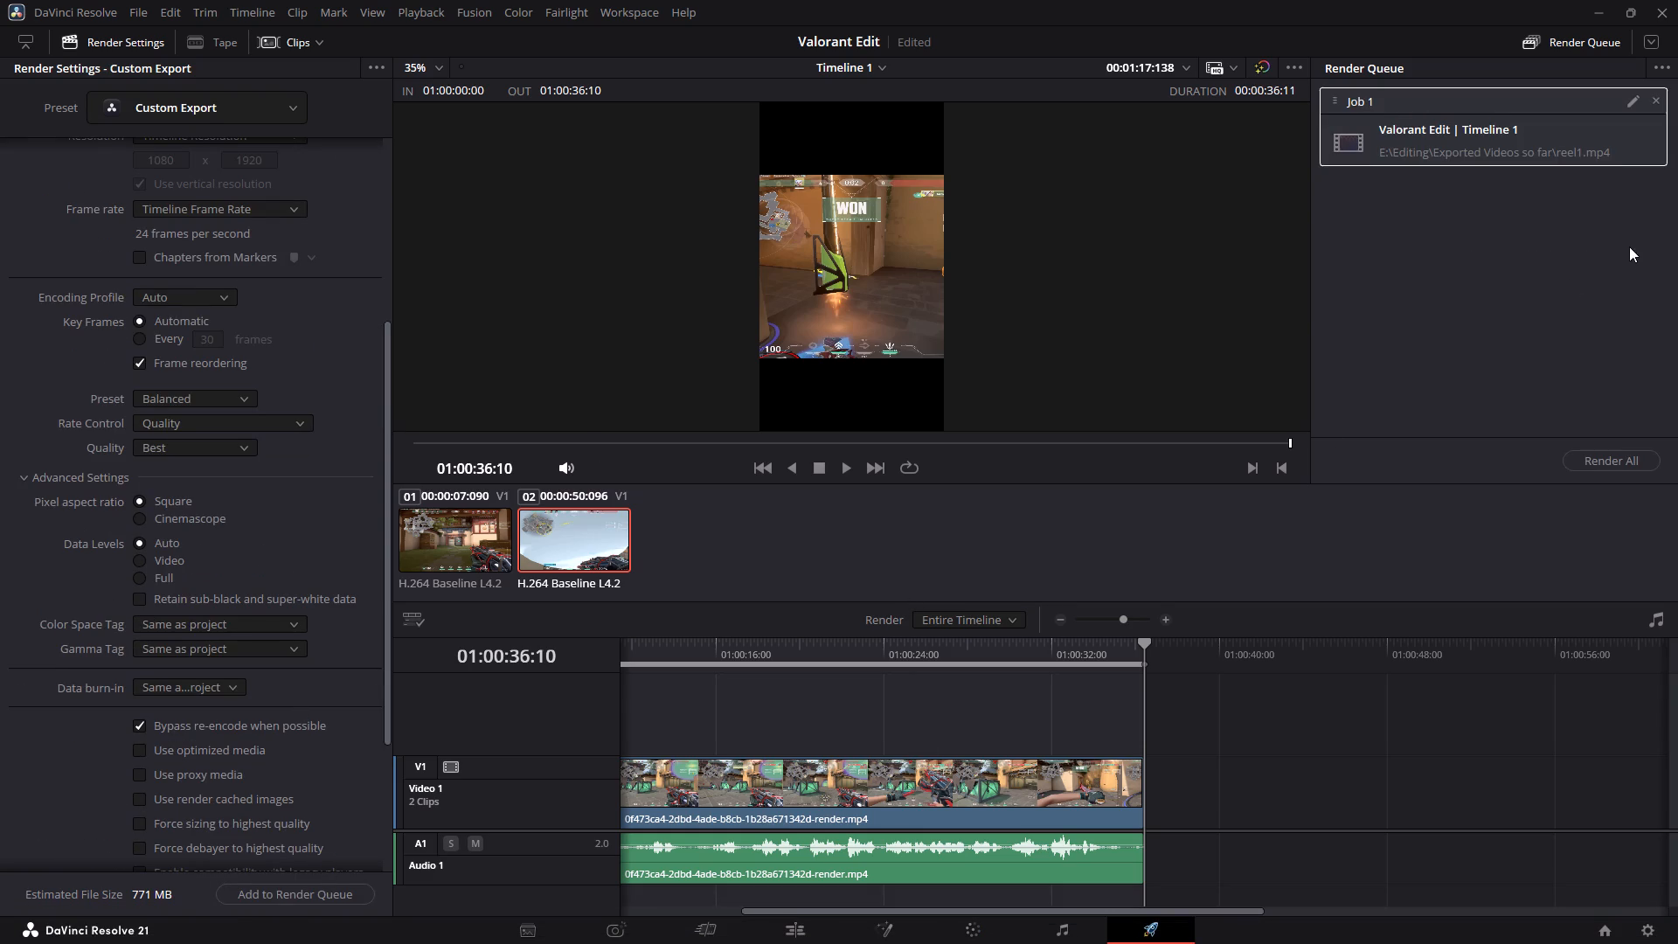
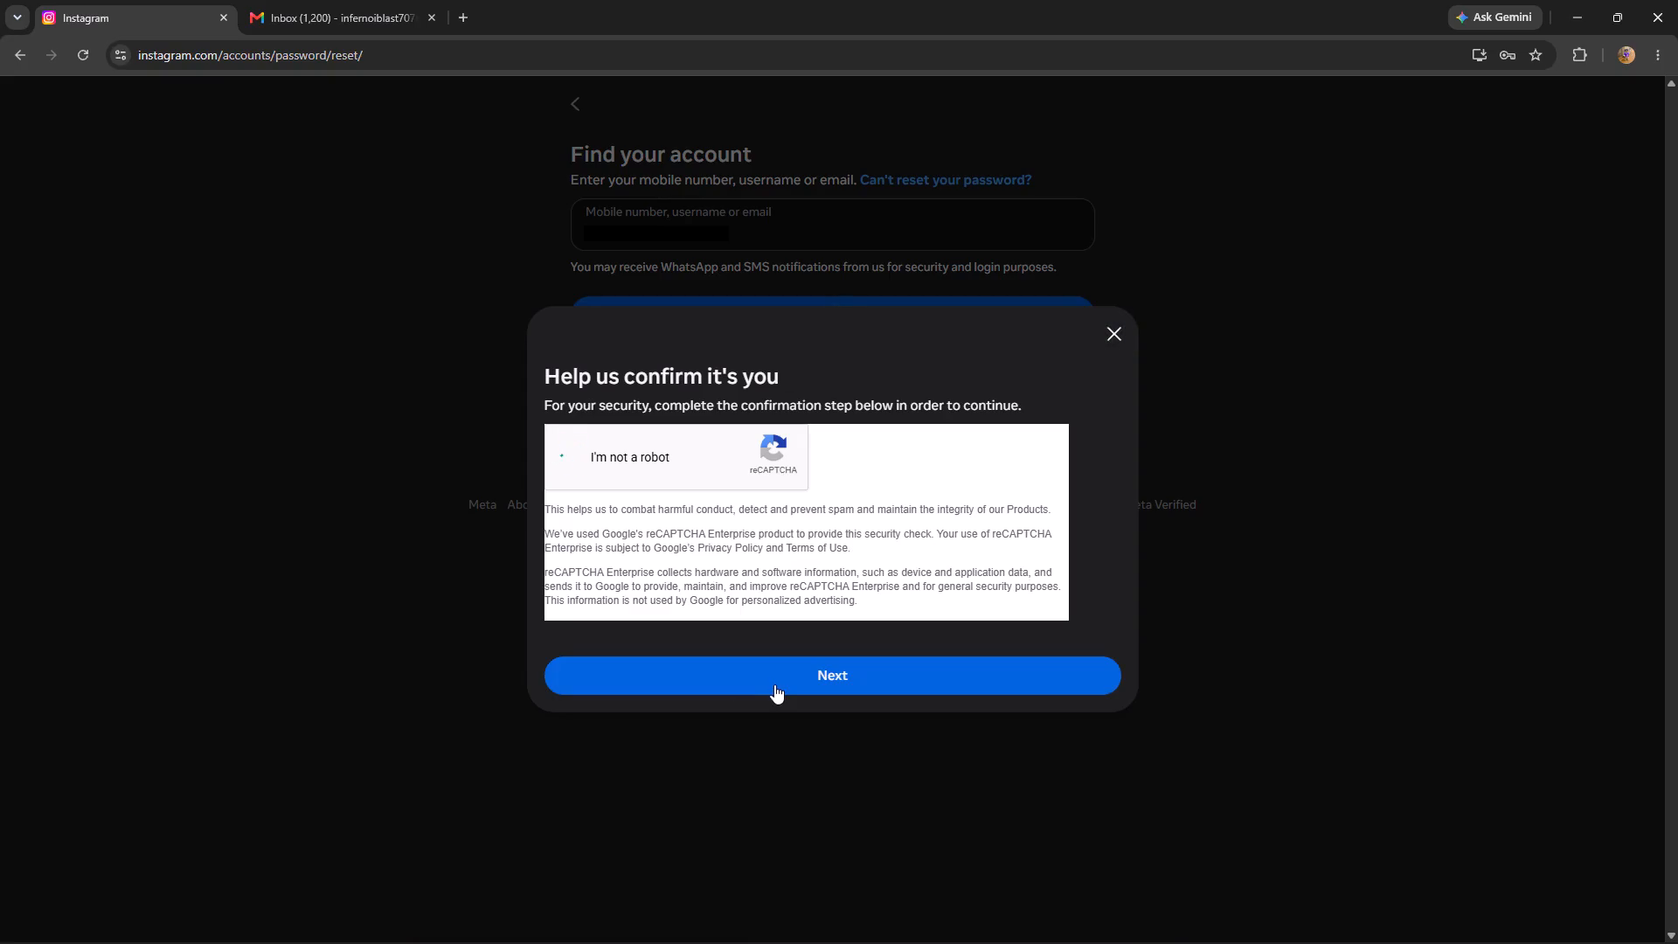
Submit the reCAPTCHA security check to continue the Instagram password reset in Chrome.
left_click(773, 684)
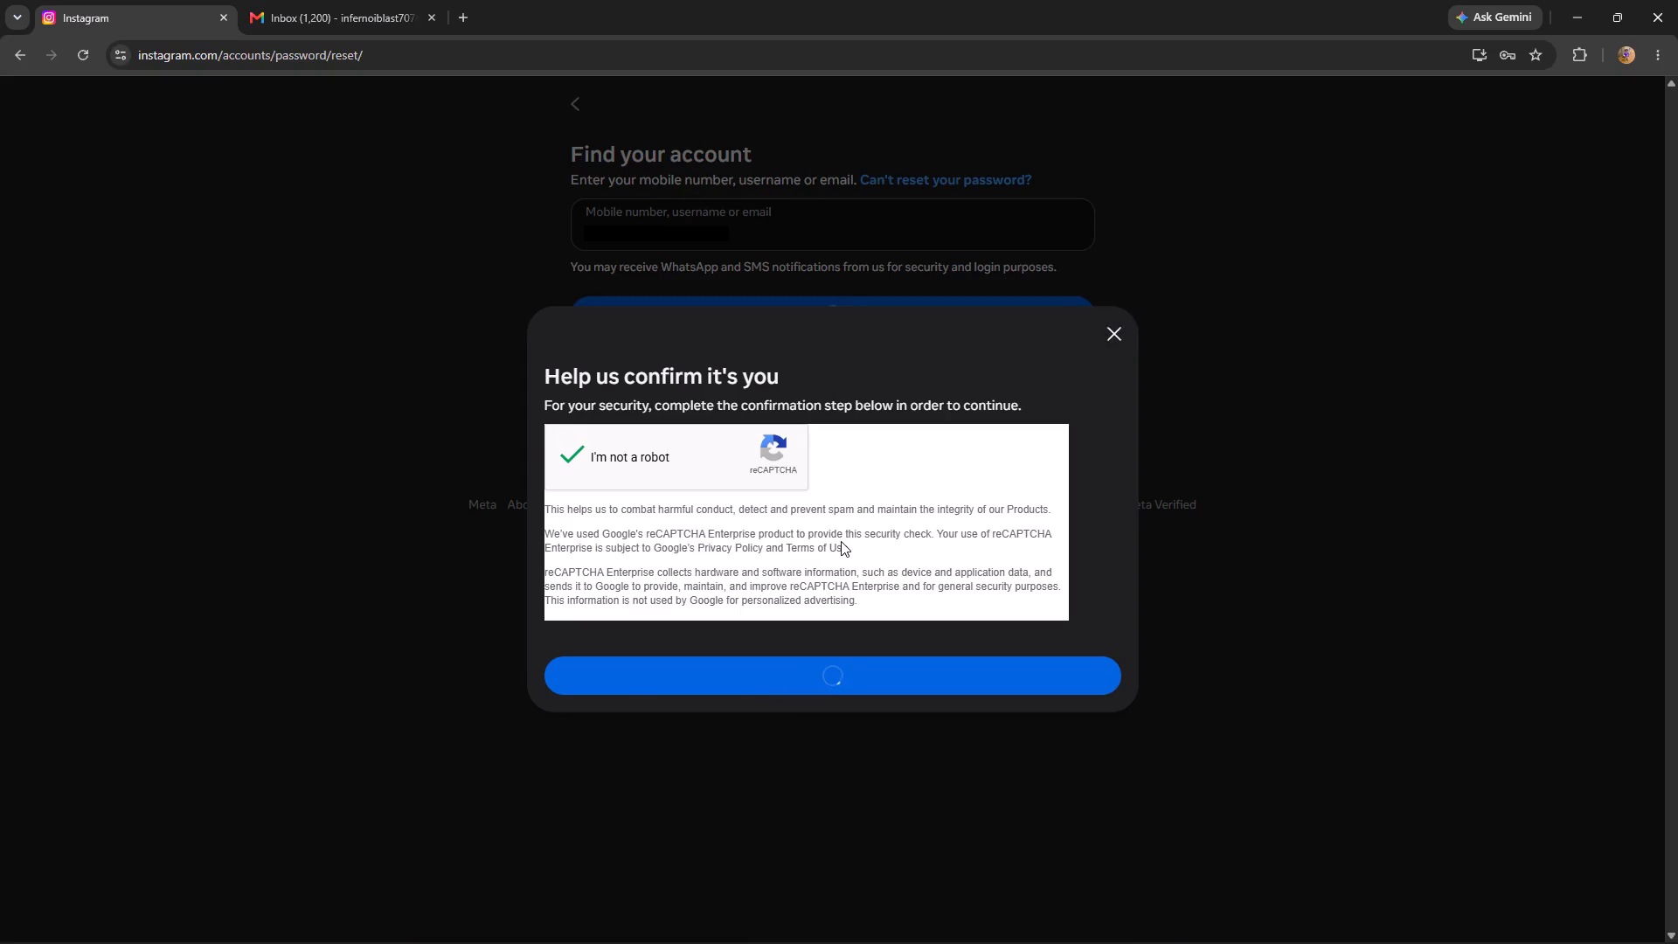